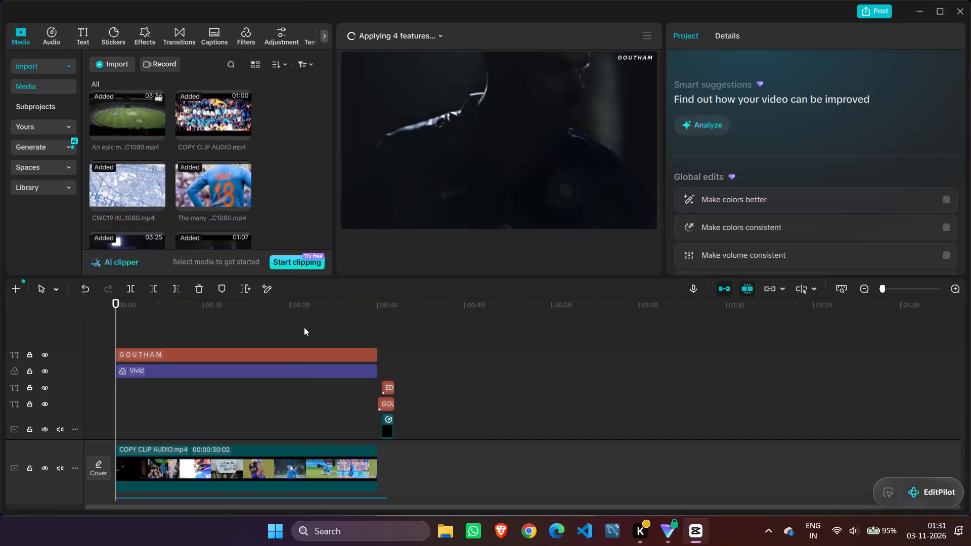
Play the edit from the start and replay the section around the Deep woosh effect to review the opening shots and audio.
left_click(952, 288)
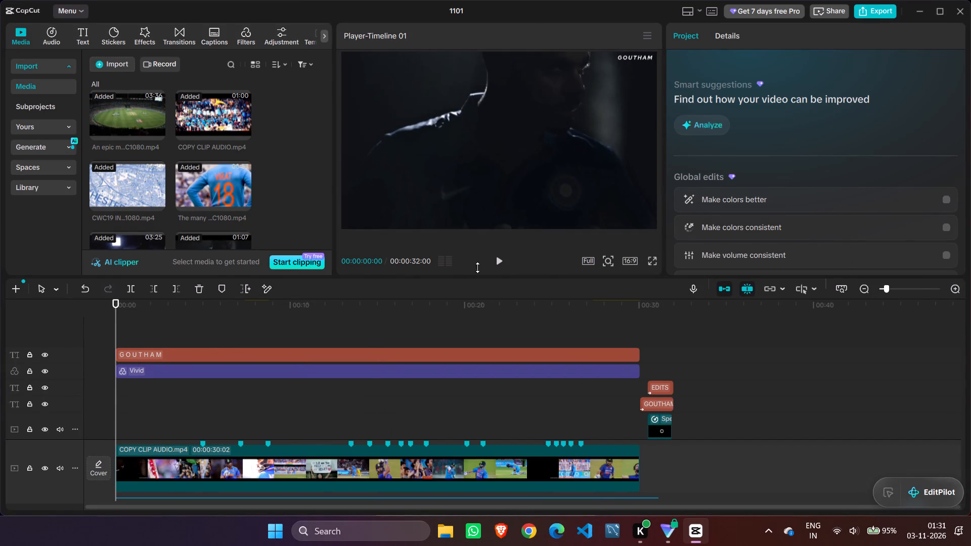
left_click(502, 257)
scroll(506, 268, "down", 3)
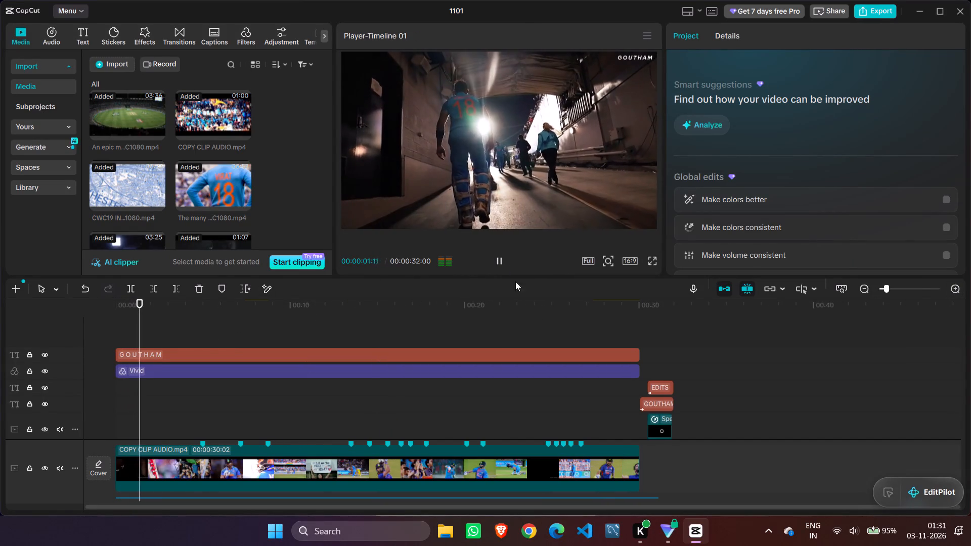
scroll(515, 282, "down", 4)
scroll(502, 340, "down", 16)
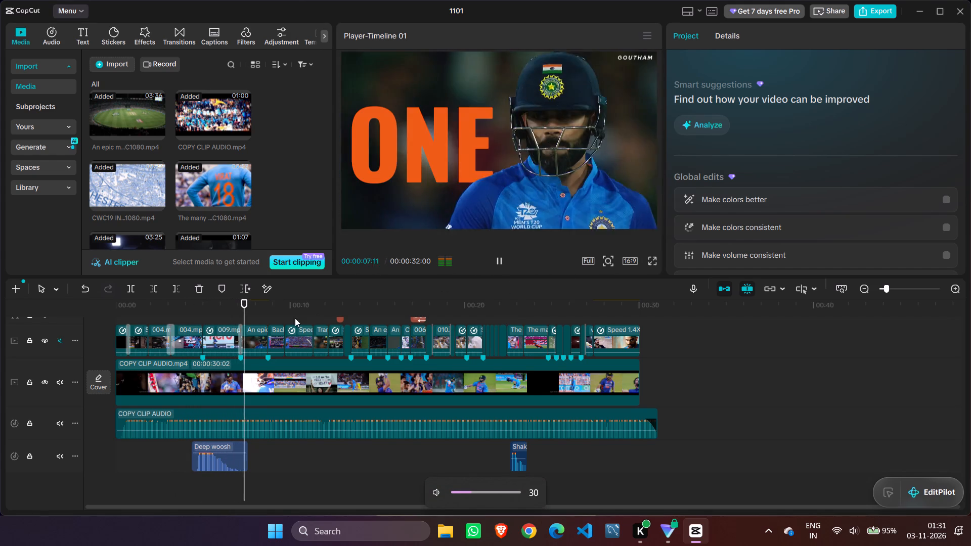
left_click(498, 257)
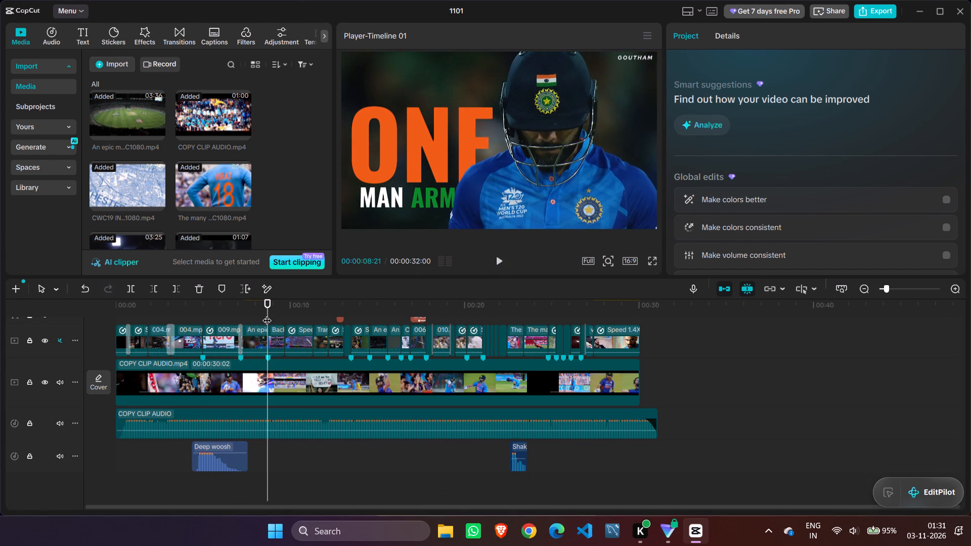
left_click_drag(267, 313, 148, 326)
left_click(504, 261)
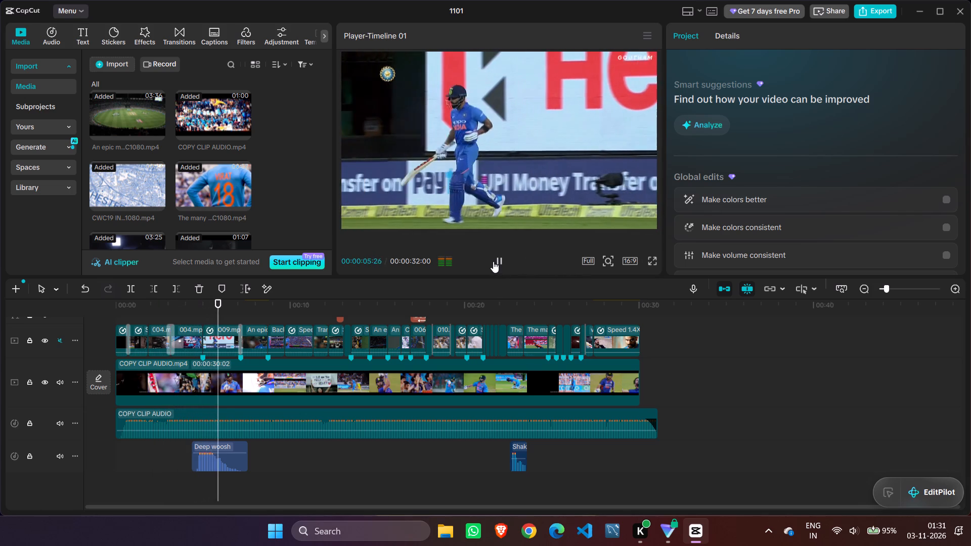
left_click(493, 261)
left_click_drag(225, 314, 183, 307)
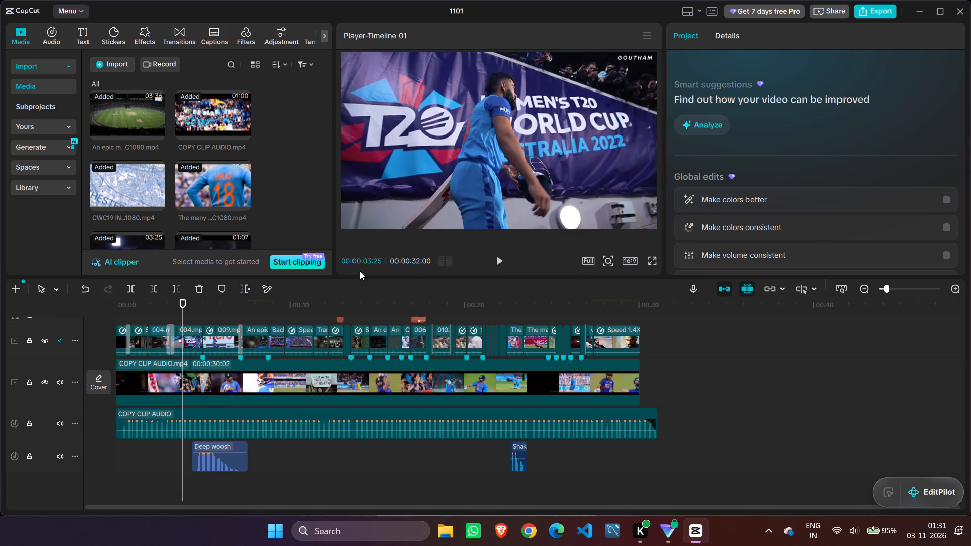
left_click(499, 261)
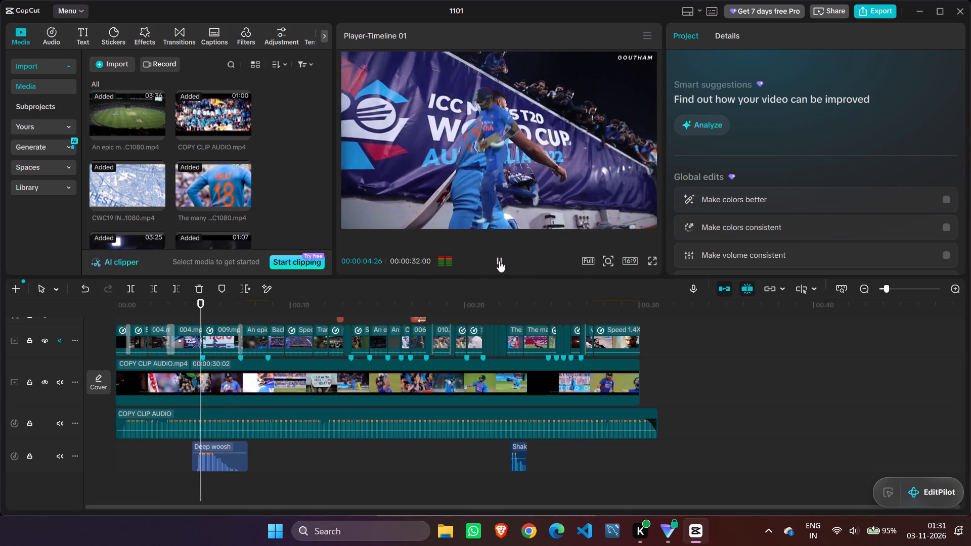
left_click(499, 260)
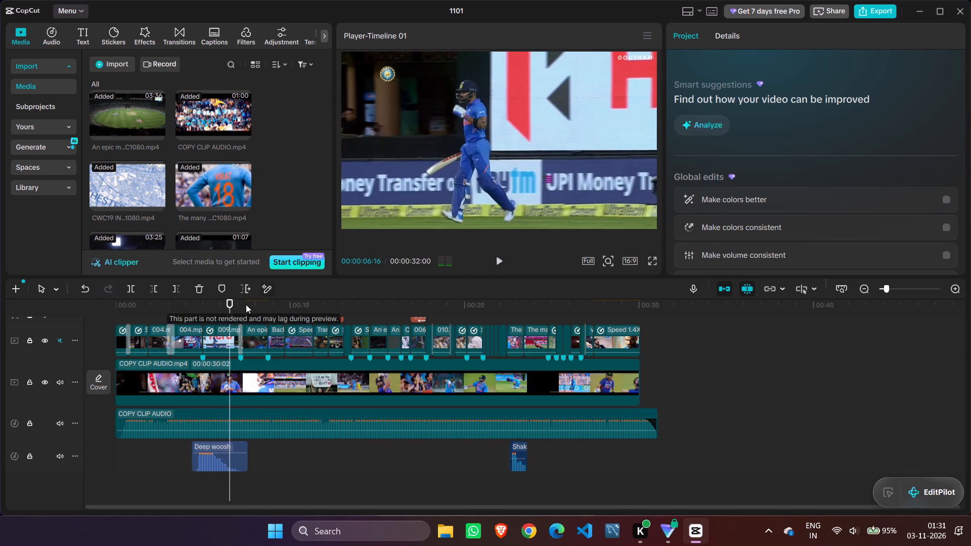
left_click_drag(232, 307, 189, 315)
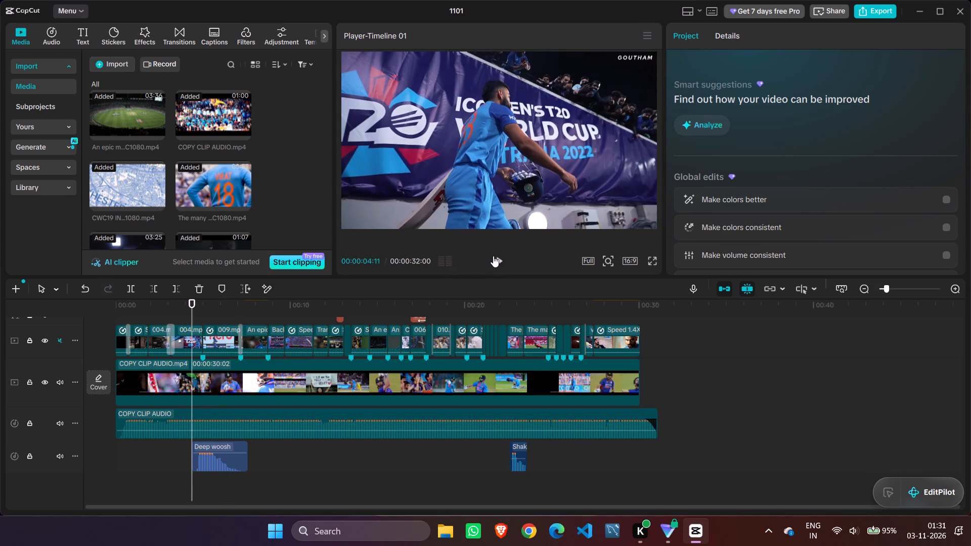
left_click(499, 256)
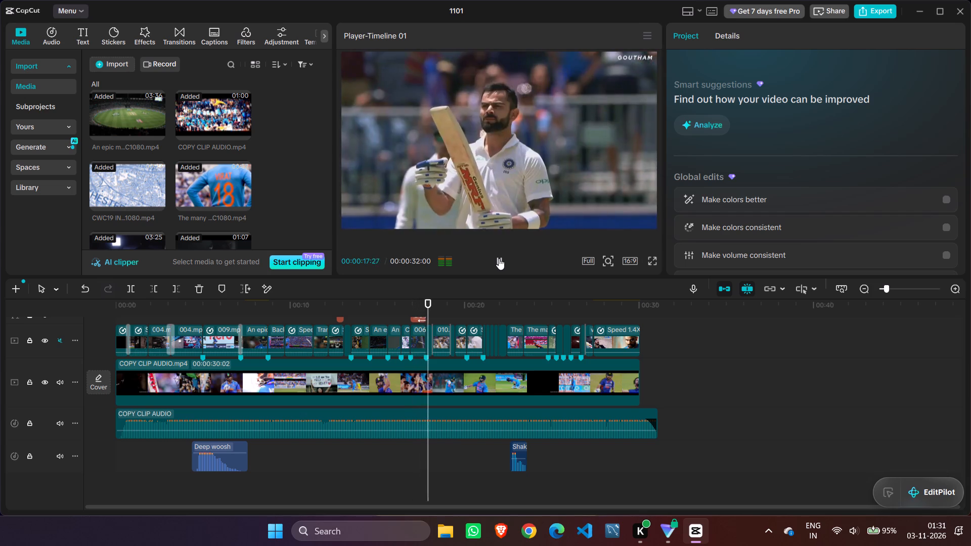
left_click(499, 258)
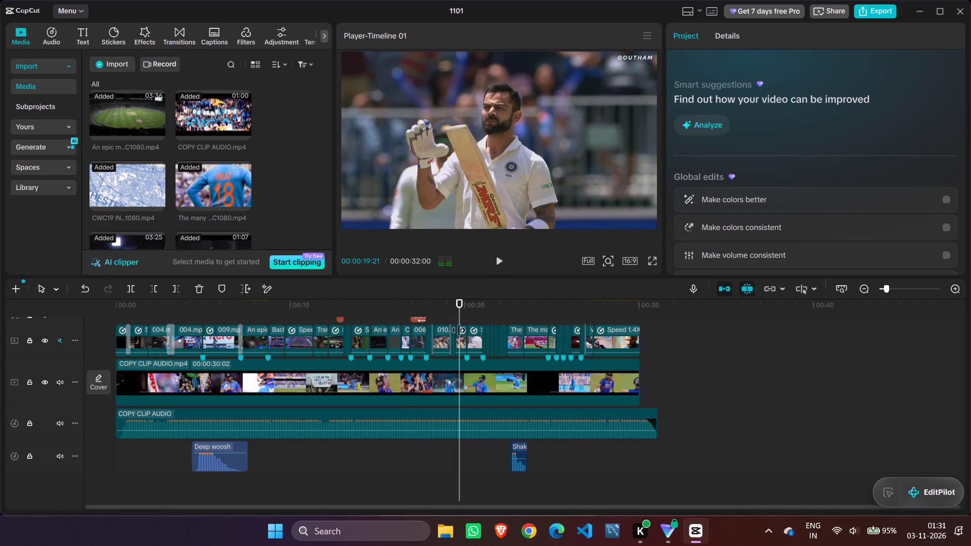
Replay the middle batting sequences to examine the shot around the BOOM text, parking the playhead on that shot.
left_click_drag(460, 312, 347, 324)
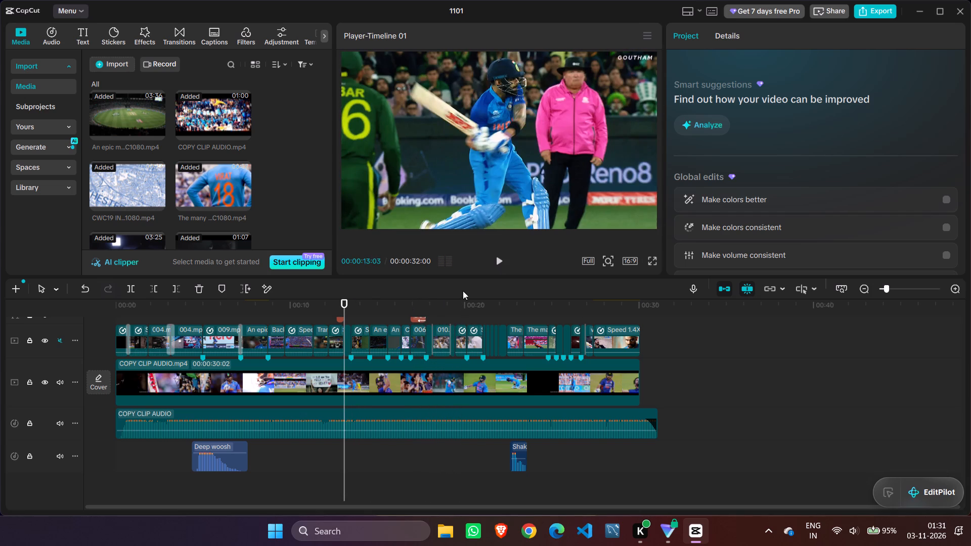
left_click(504, 259)
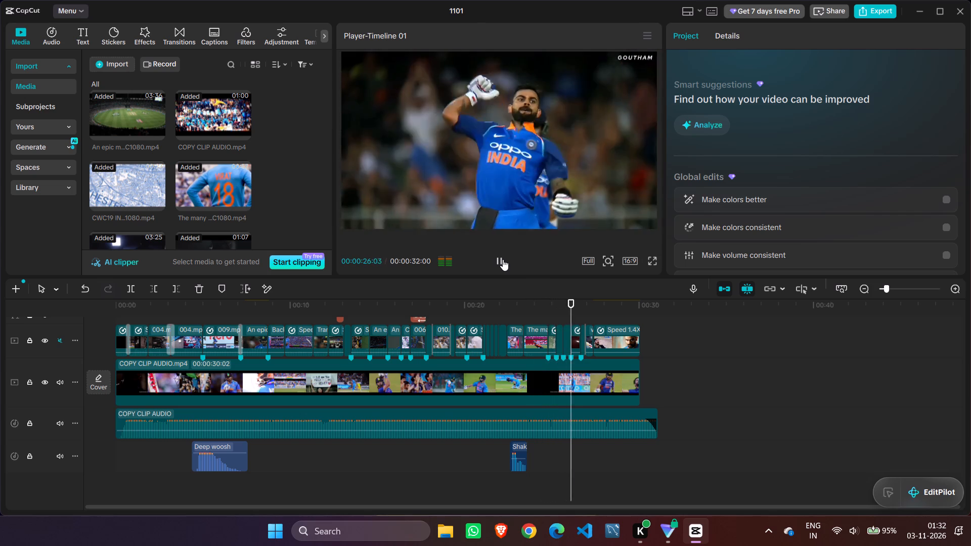
left_click(503, 259)
left_click_drag(581, 305, 355, 338)
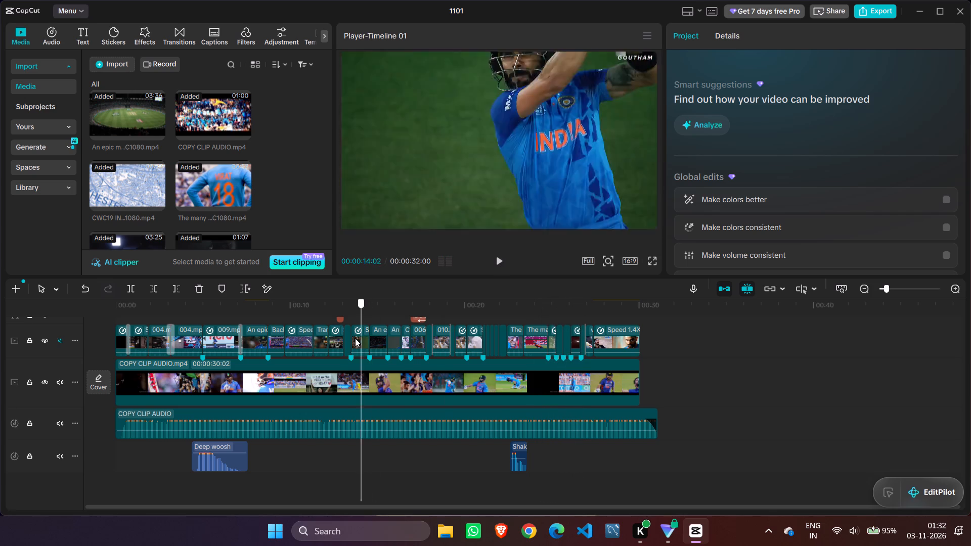
left_click_drag(355, 338, 344, 336)
left_click(497, 258)
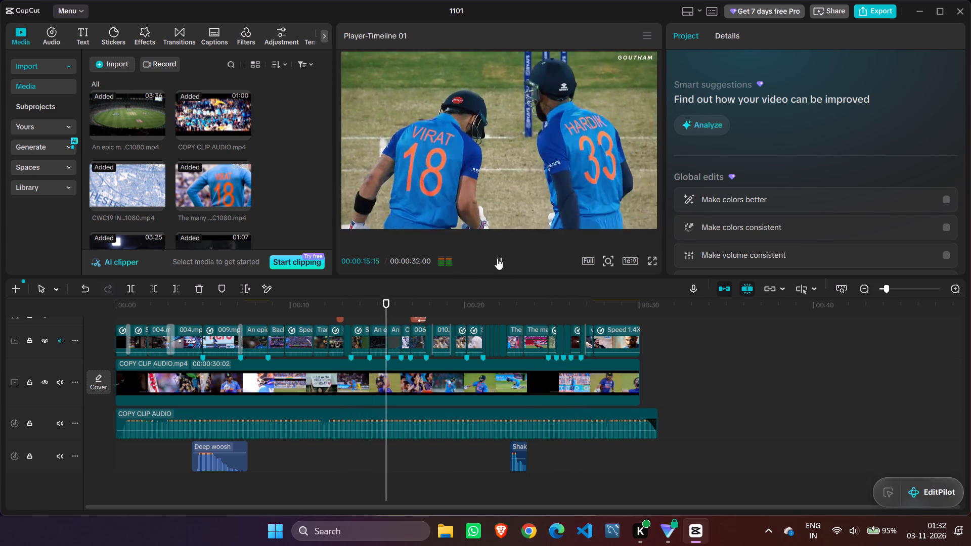
left_click(497, 258)
left_click_drag(399, 308, 286, 333)
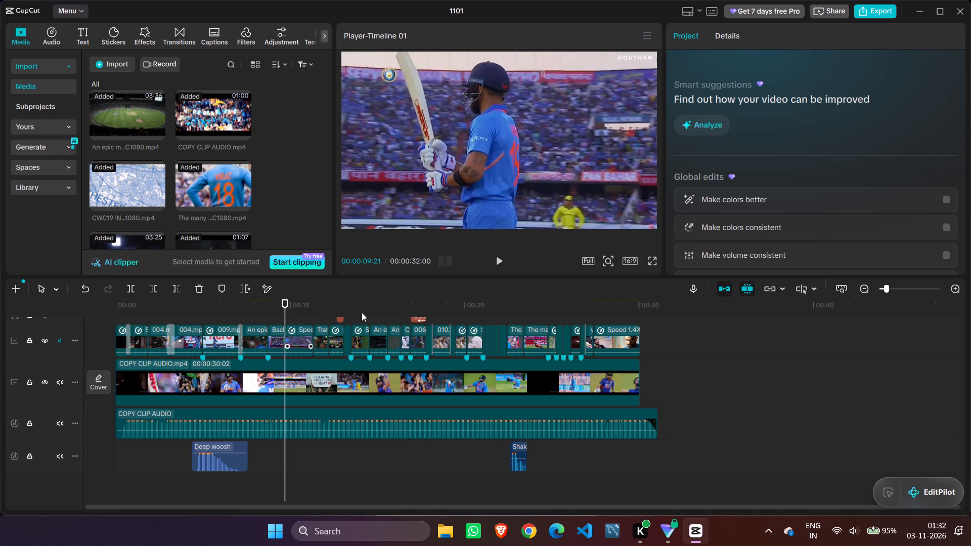
left_click(501, 259)
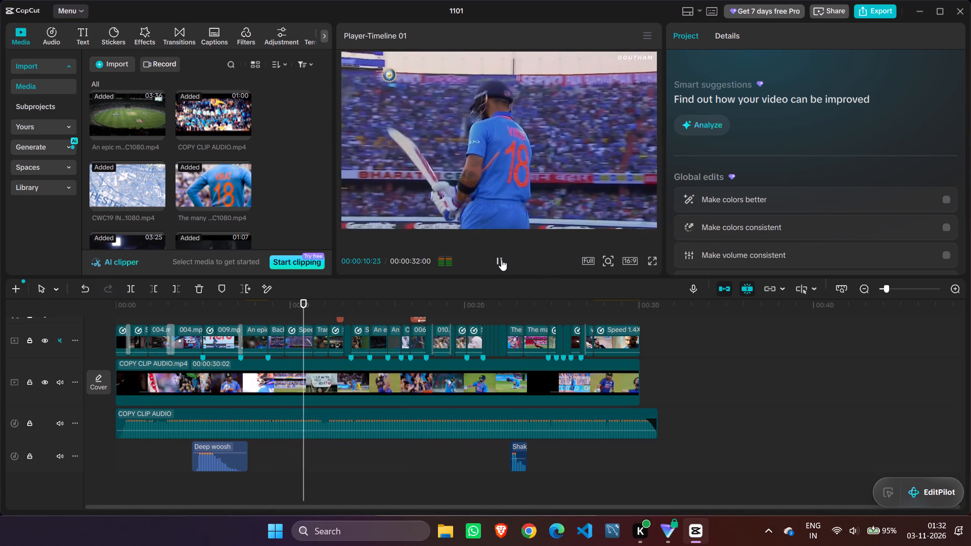
double_click(501, 259)
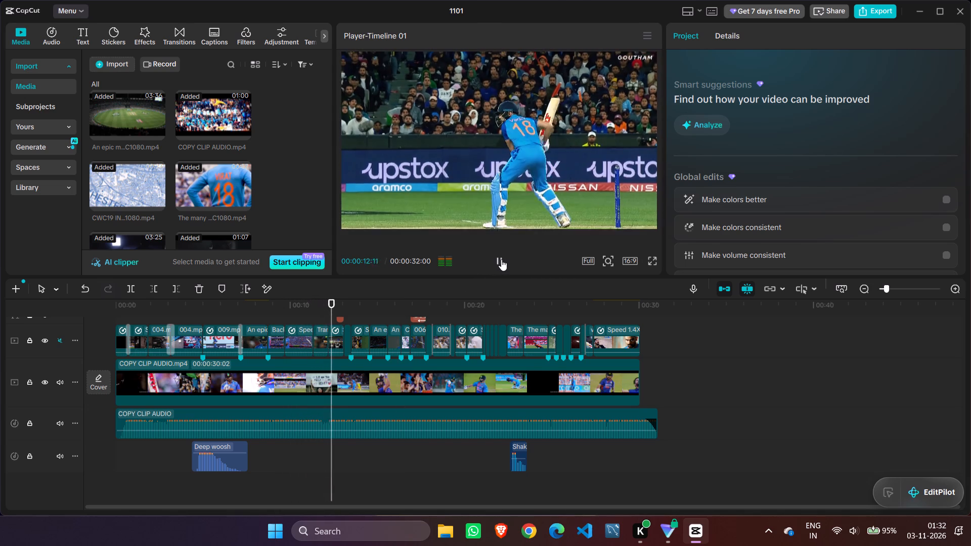
left_click(501, 259)
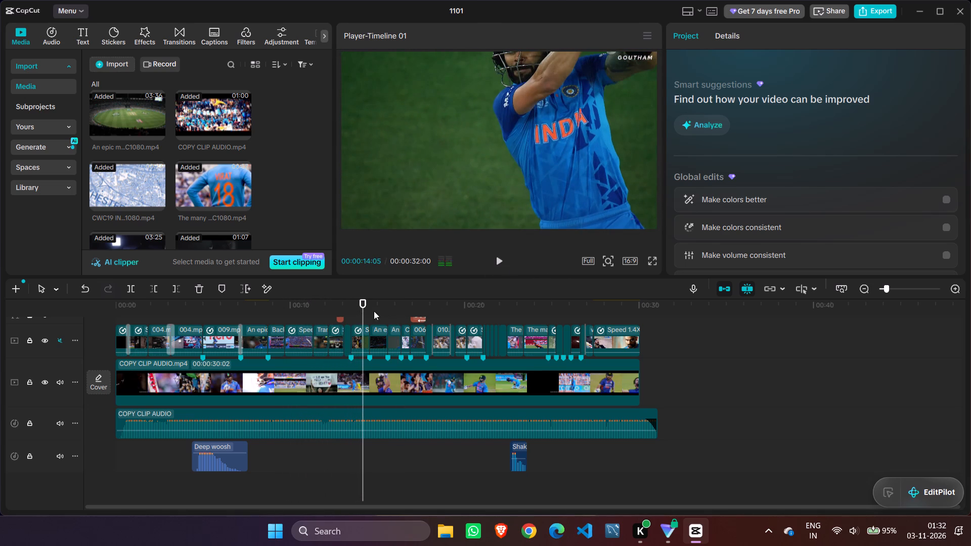
left_click_drag(364, 306, 333, 299)
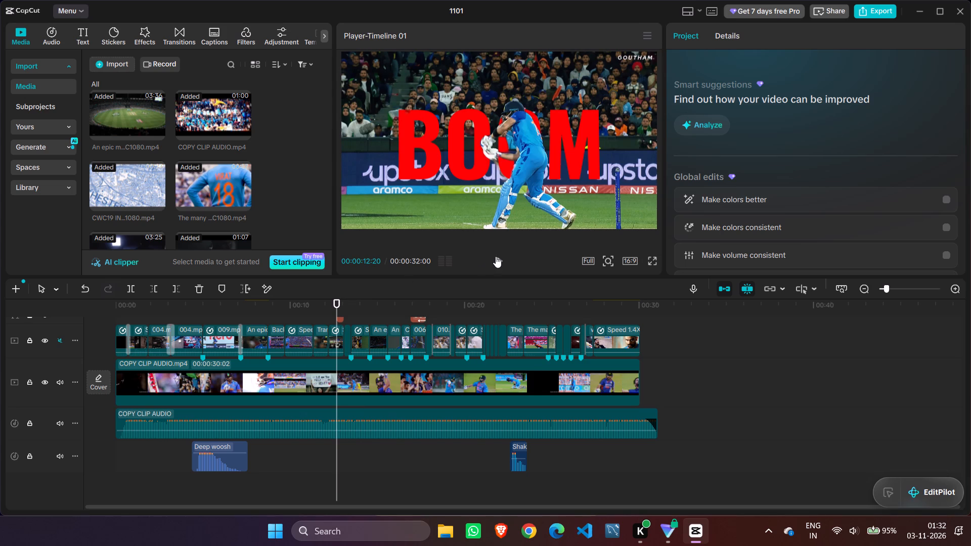
Search the sound effects library for "cricket ball hitting".
left_click(56, 37)
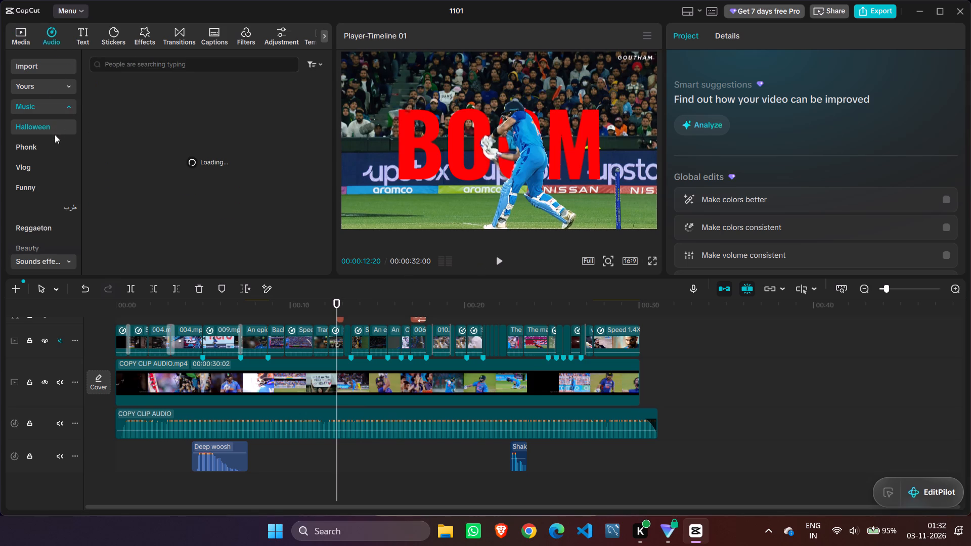
scroll(54, 145, "down", 3)
scroll(53, 168, "up", 3)
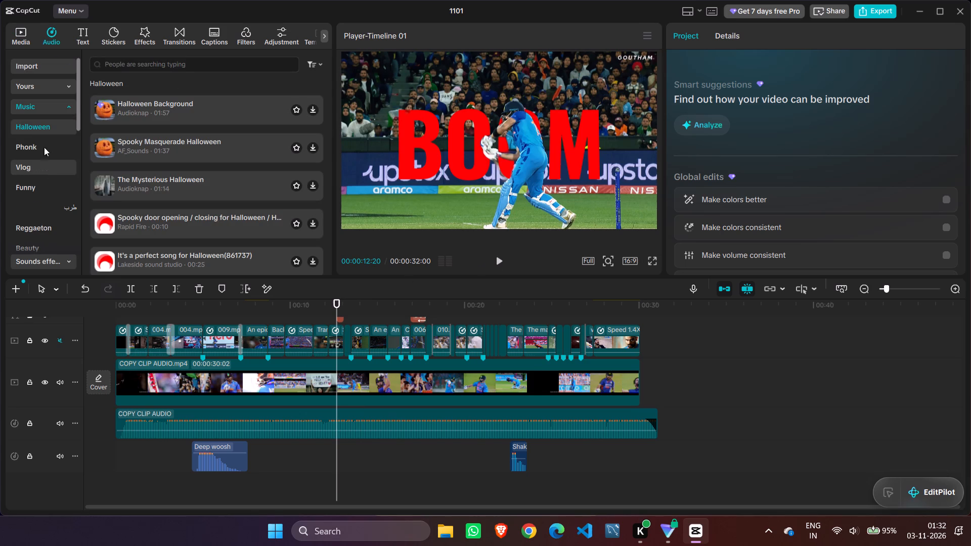
left_click(52, 111)
left_click(47, 128)
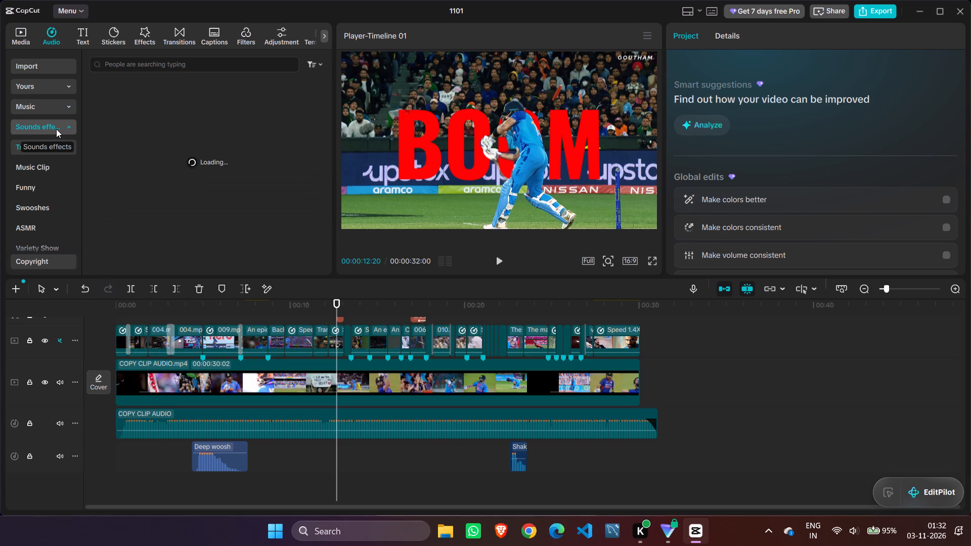
left_click(172, 64)
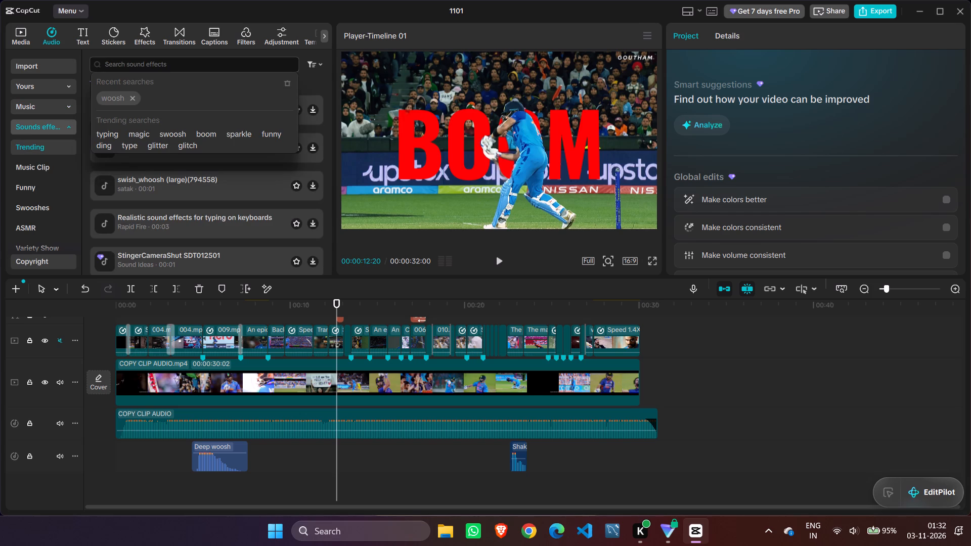
type("cricket")
key("space")
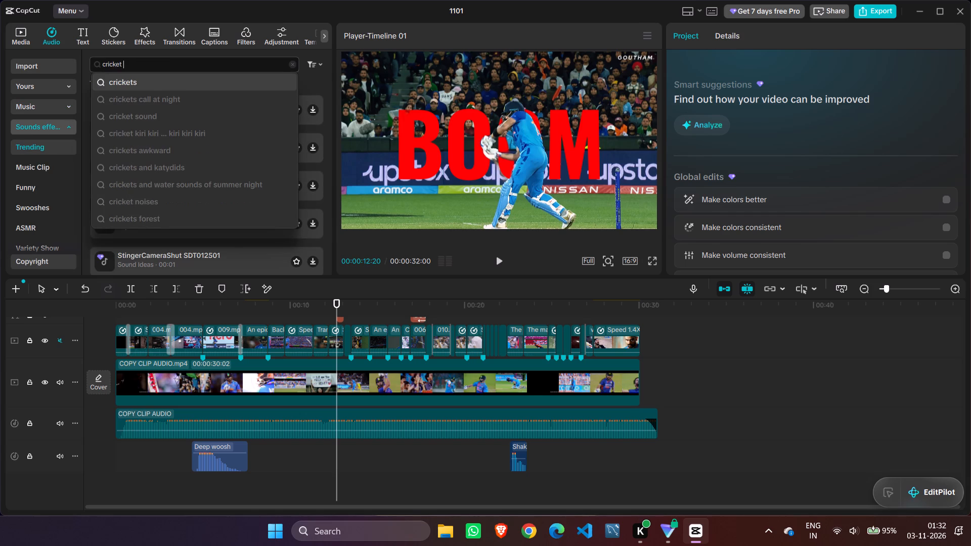
type("ba")
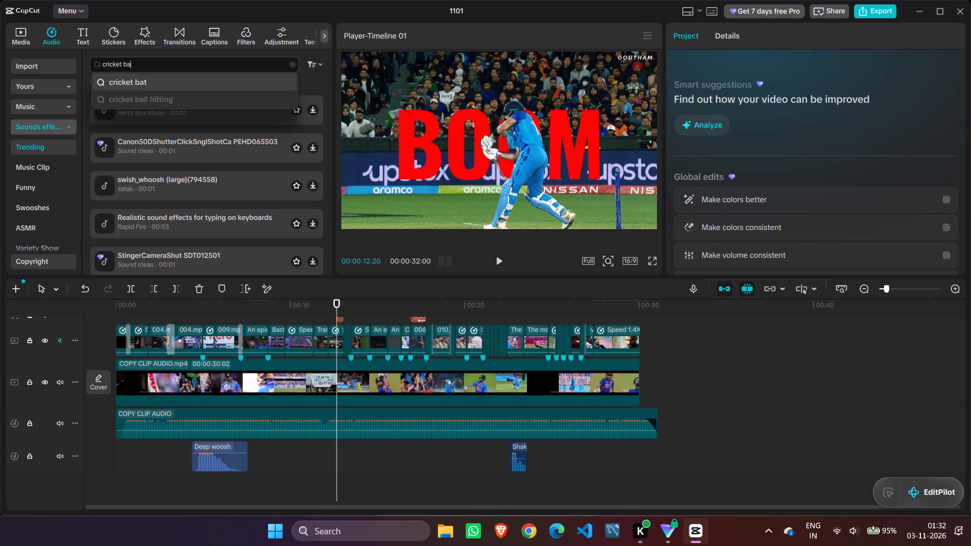
key("t")
key("BackSpace")
key("Down")
left_click(205, 104)
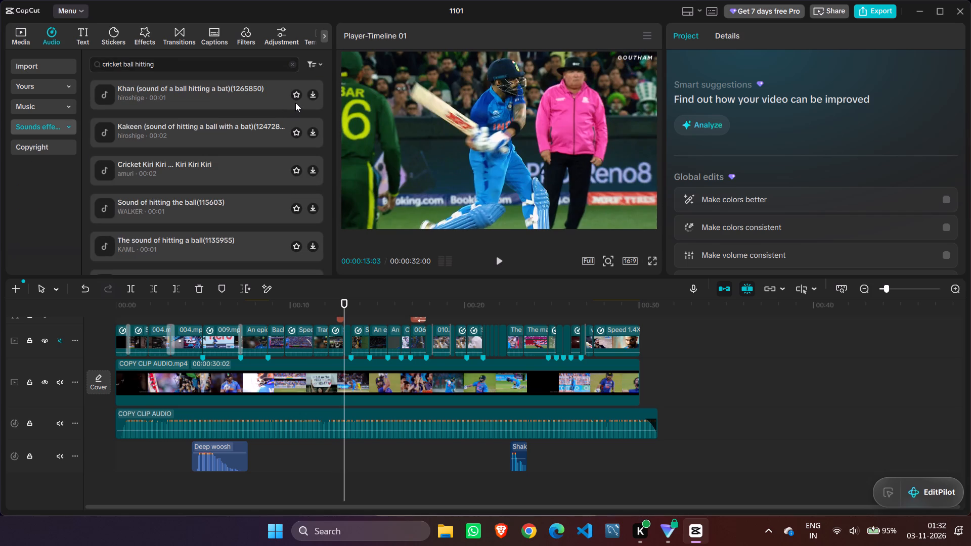
Preview the ball-and-bat hit effects in the results, from Khan (1265850) down to Khan (1316733).
left_click(225, 96)
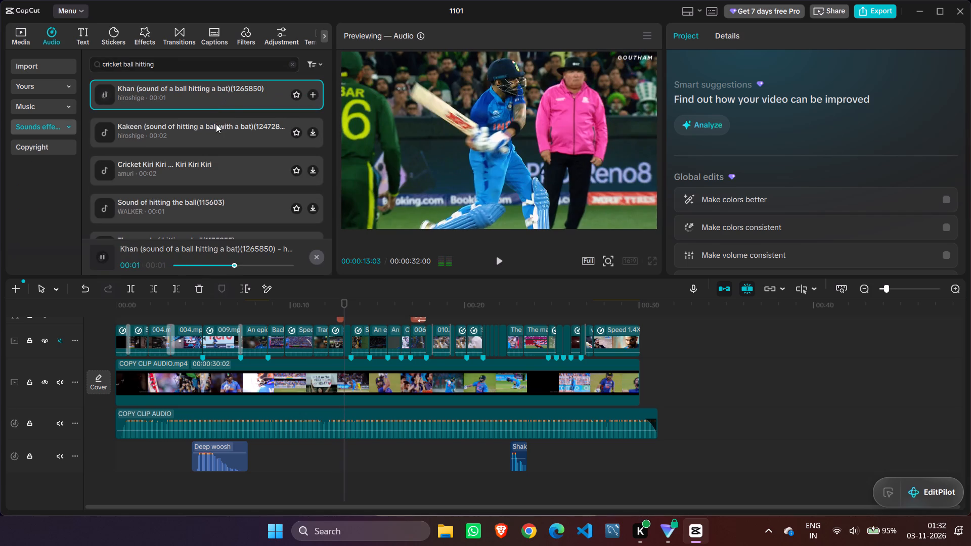
left_click(216, 124)
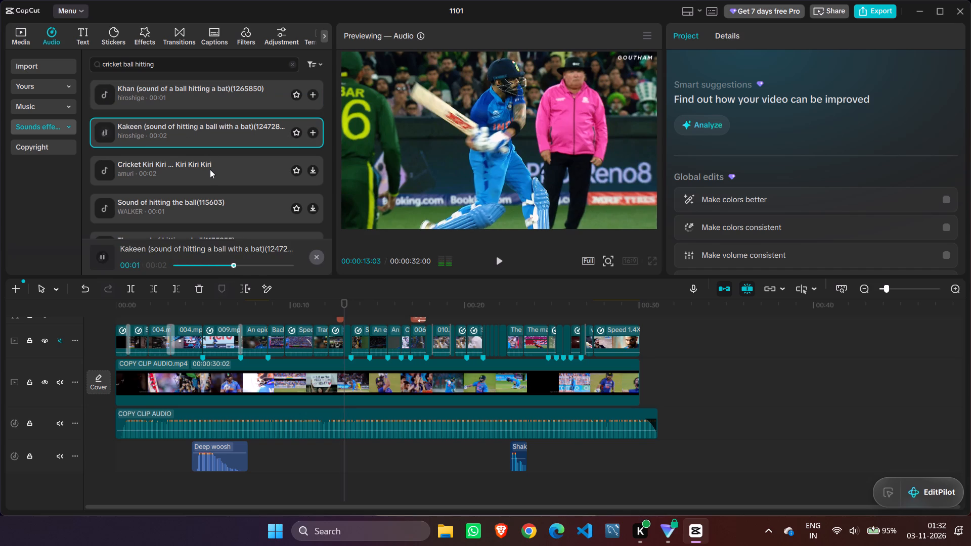
left_click(210, 169)
scroll(209, 170, "down", 1)
left_click(206, 159)
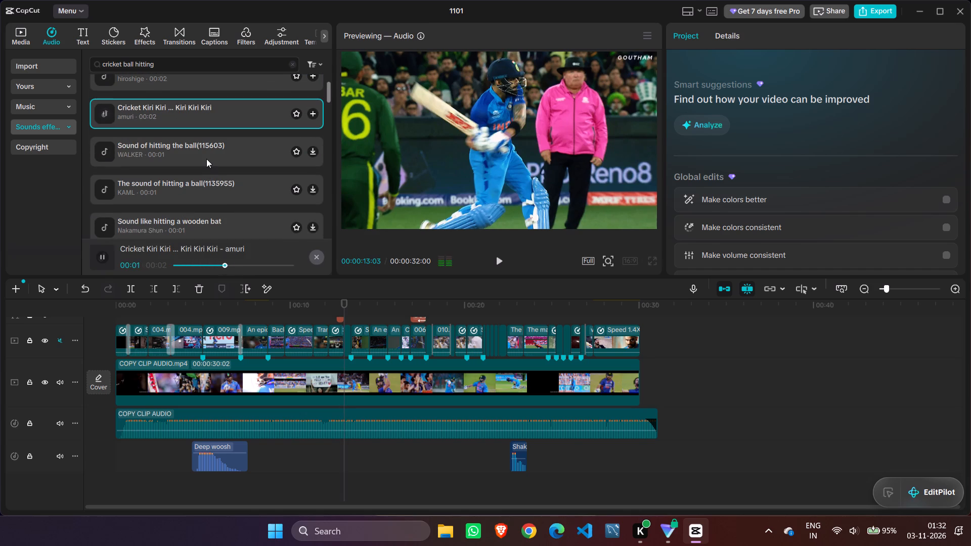
scroll(207, 158, "down", 1)
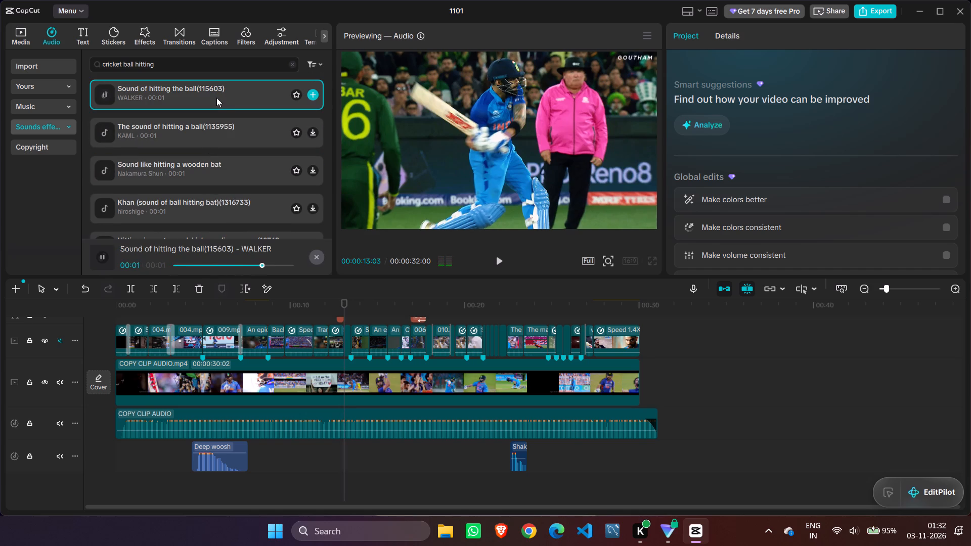
left_click(216, 99)
left_click(217, 101)
left_click(209, 130)
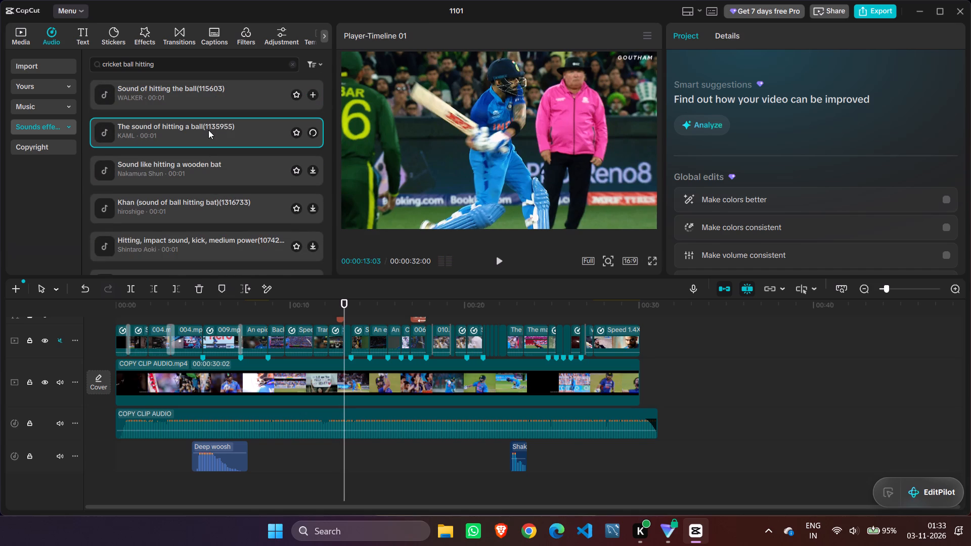
left_click(196, 168)
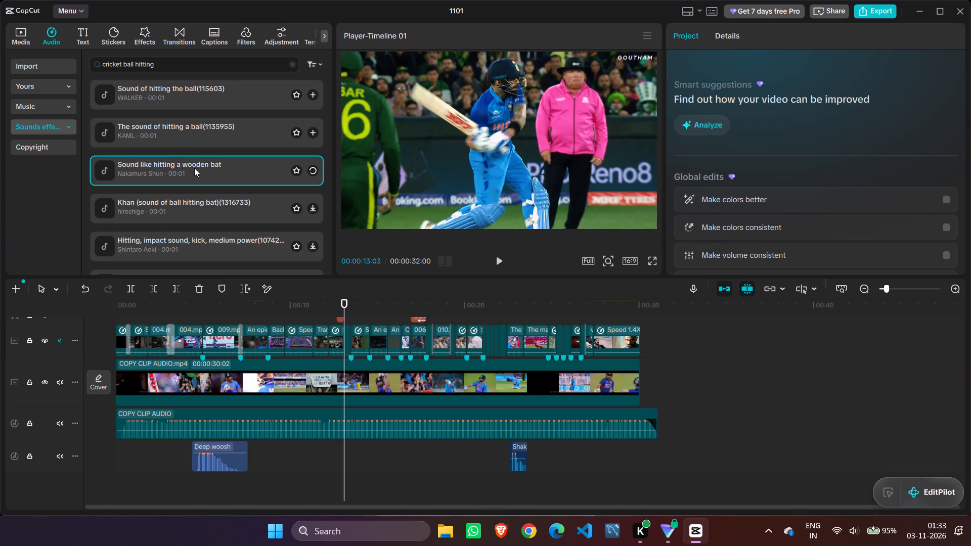
scroll(194, 168, "down", 1)
left_click(197, 156)
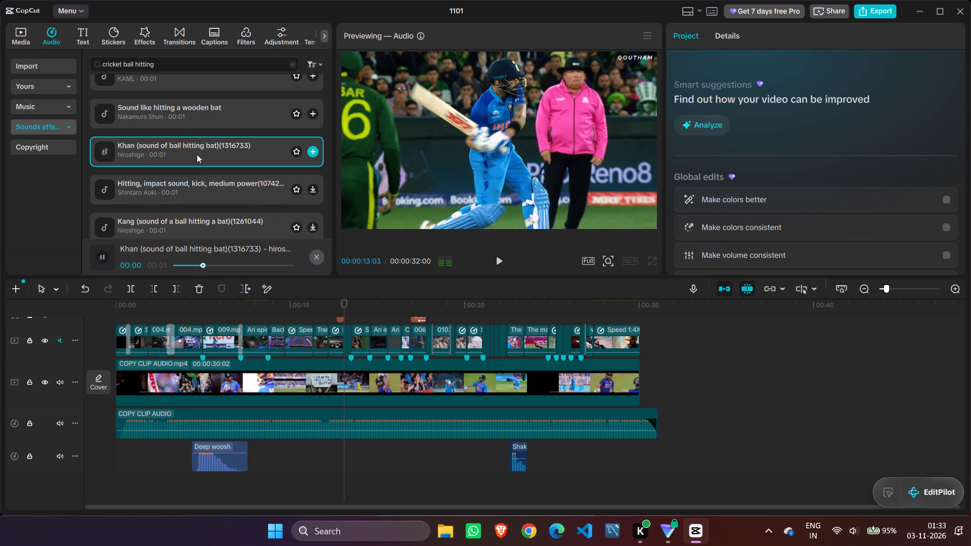
Replay the earlier candidates, from The sound of hitting a ball (1135955) back up to Kakeen, to compare them.
scroll(186, 109, "up", 1)
left_click(181, 121)
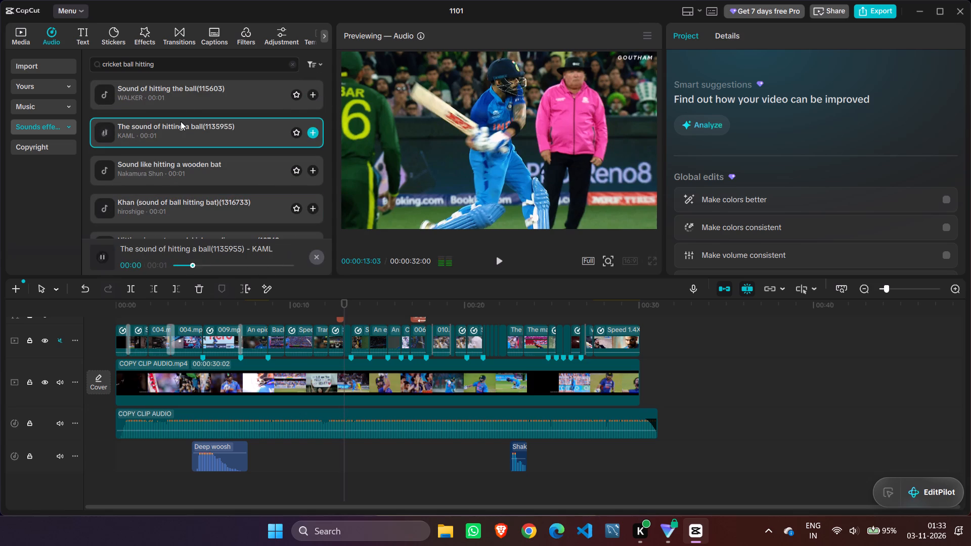
left_click(186, 98)
scroll(186, 97, "up", 1)
left_click(190, 112)
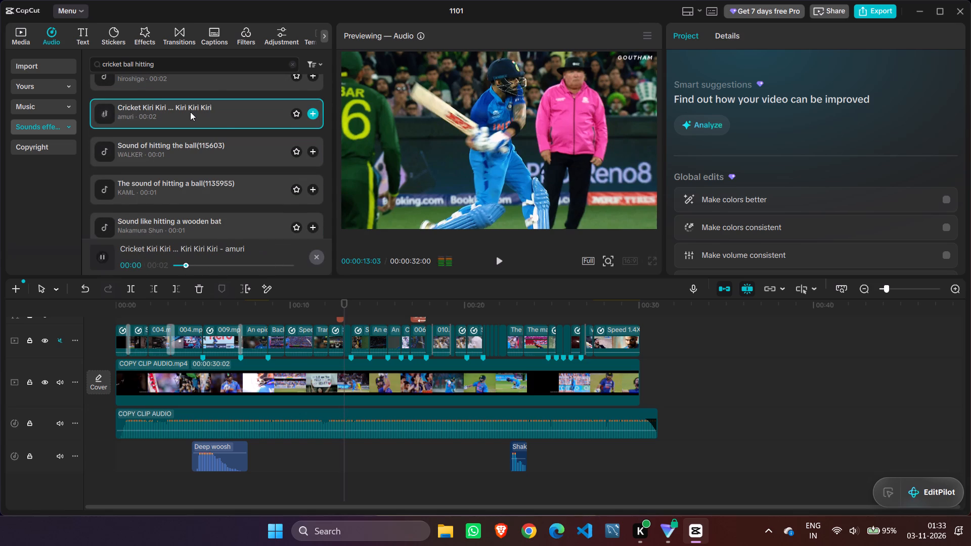
scroll(190, 112, "up", 2)
left_click(192, 125)
Preview the effects from Sound like hitting a wooden bat to Sound of kicking a soccer ball, replaying Kang (1261044) for comparison.
scroll(192, 125, "down", 2)
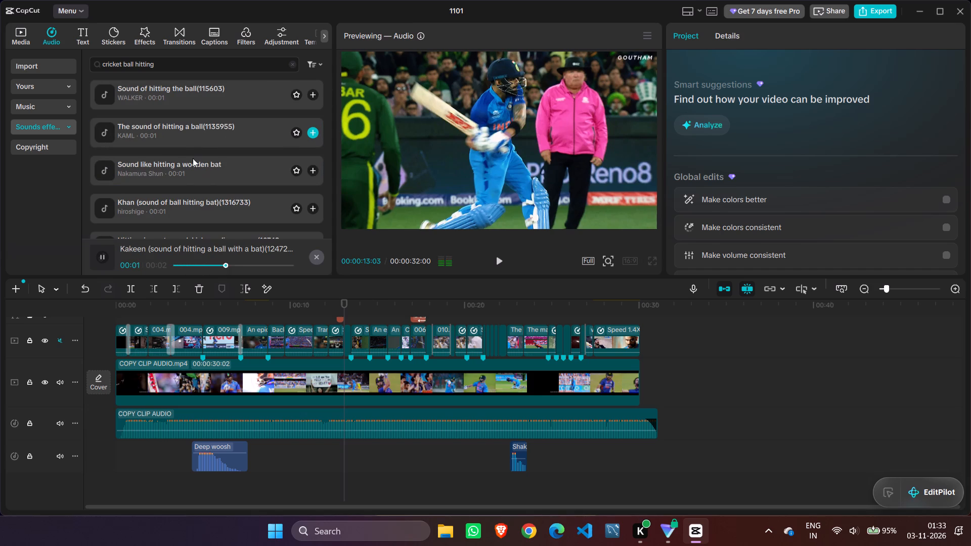
left_click(193, 159)
scroll(193, 159, "down", 2)
left_click(195, 135)
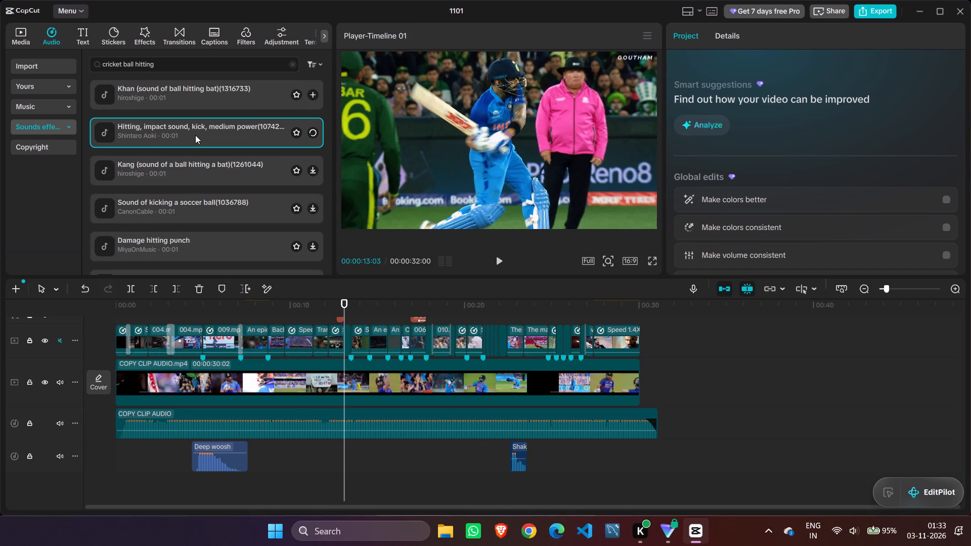
left_click(171, 165)
scroll(172, 164, "down", 1)
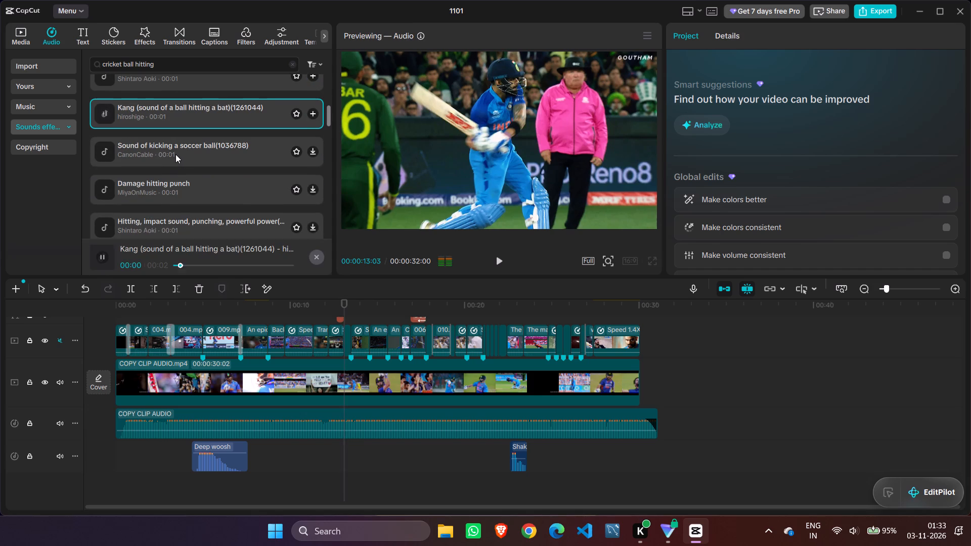
left_click(175, 154)
left_click(184, 112)
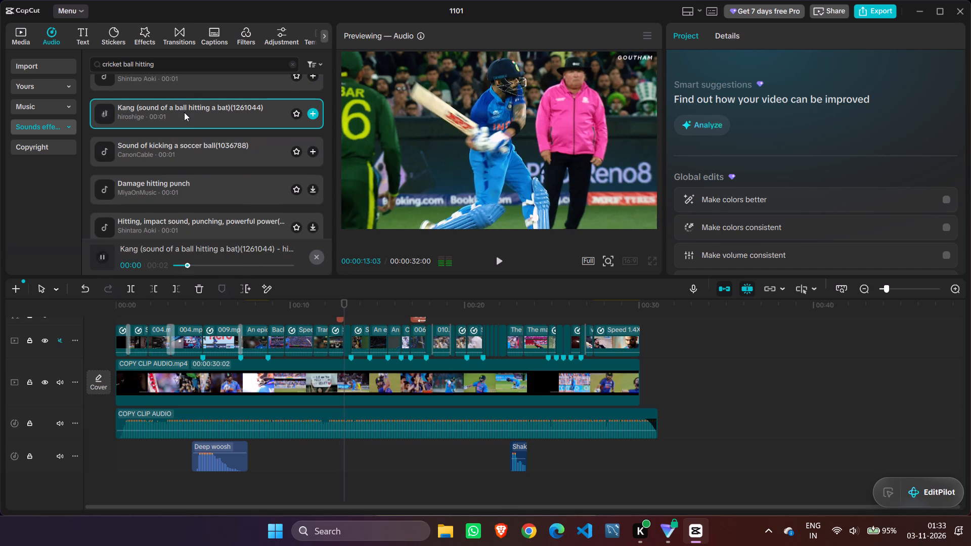
left_click(190, 117)
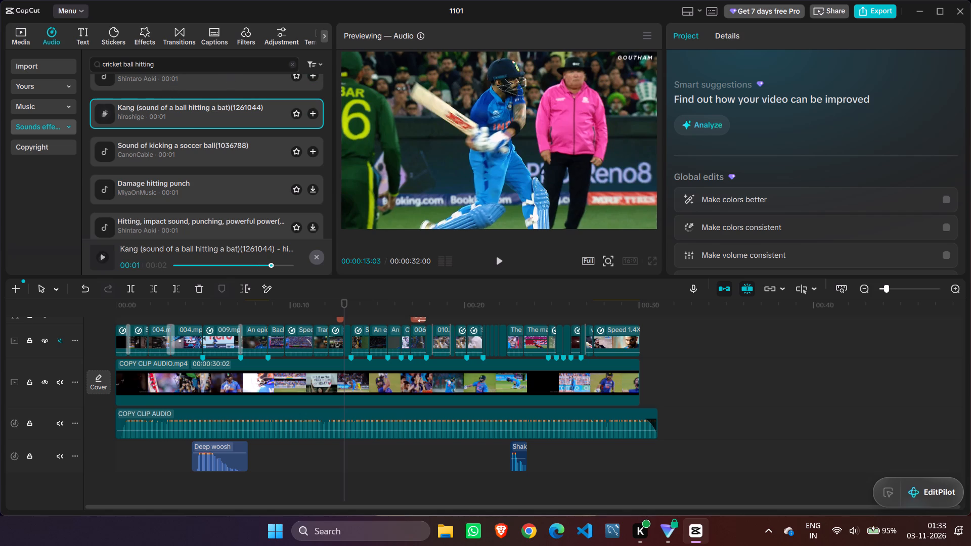
Search the sound effects library for "cricket bat".
left_click_drag(219, 66, 123, 64)
type("ba")
key("t")
key("Return")
Preview the first "cricket bat" results, including the baseball samurai hit, down to Sound of shaking the bat (863885).
left_click(192, 92)
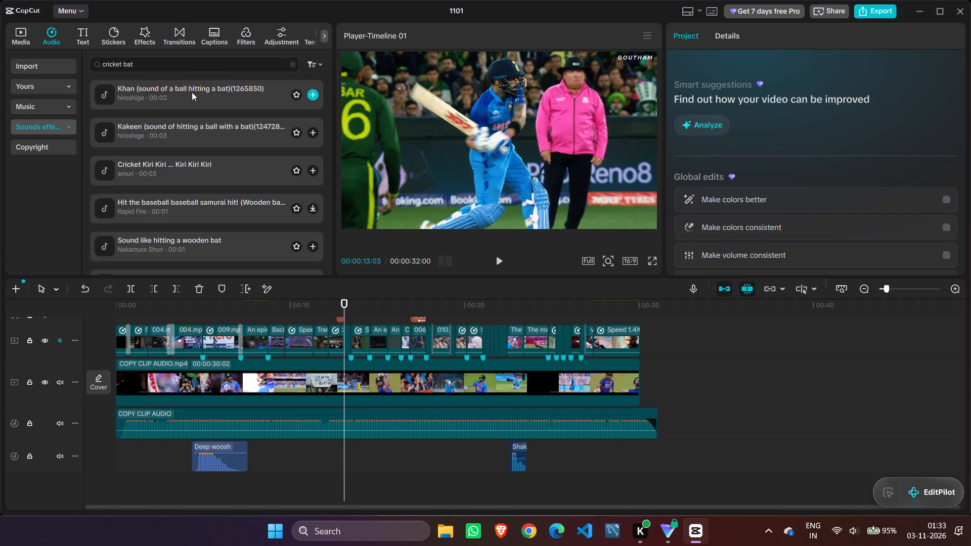
left_click(203, 136)
left_click(205, 171)
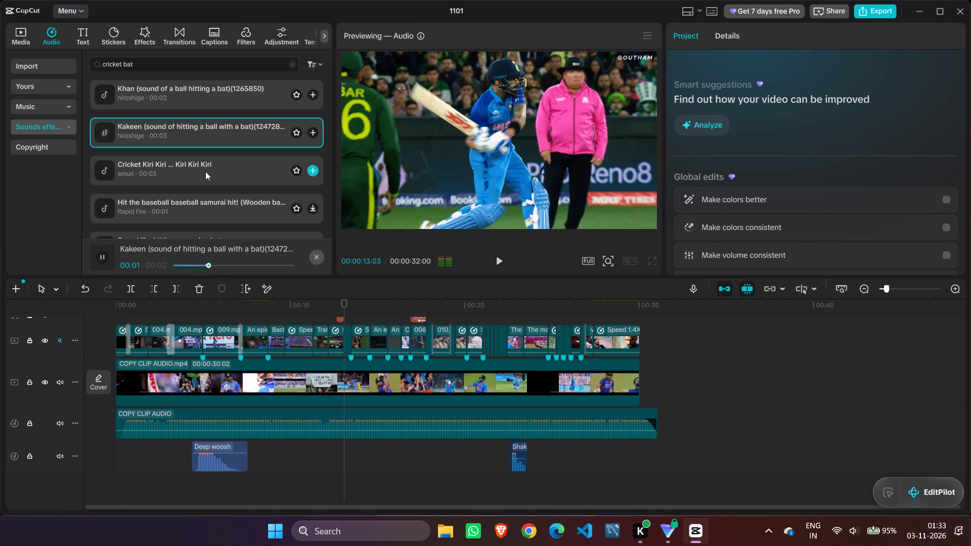
scroll(205, 174, "down", 1)
left_click(211, 152)
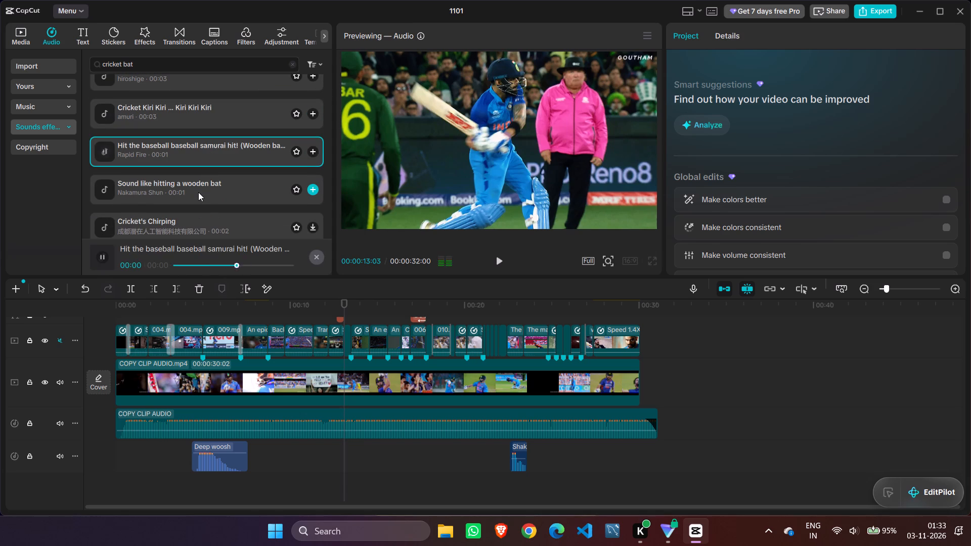
left_click(198, 192)
scroll(198, 192, "down", 1)
left_click(221, 104)
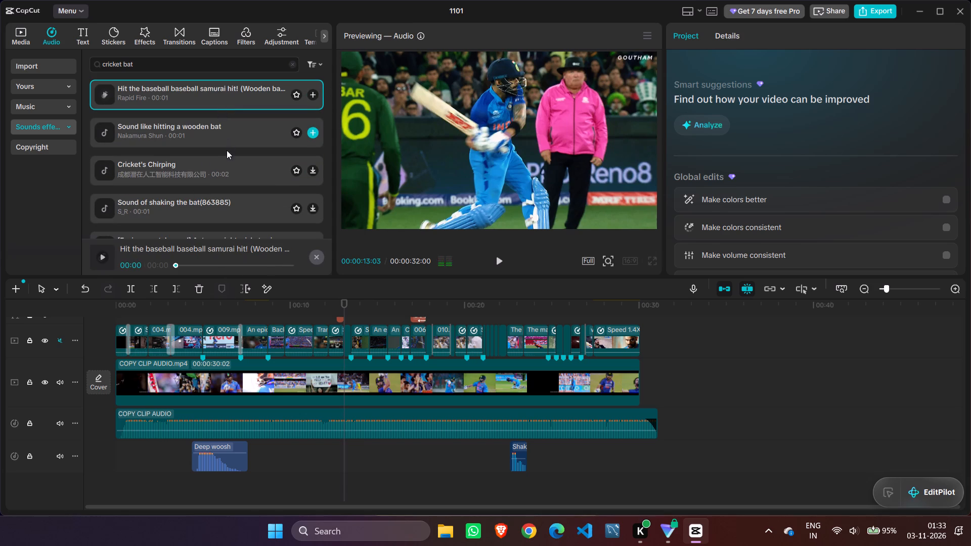
left_click(230, 164)
scroll(230, 164, "down", 1)
left_click(230, 151)
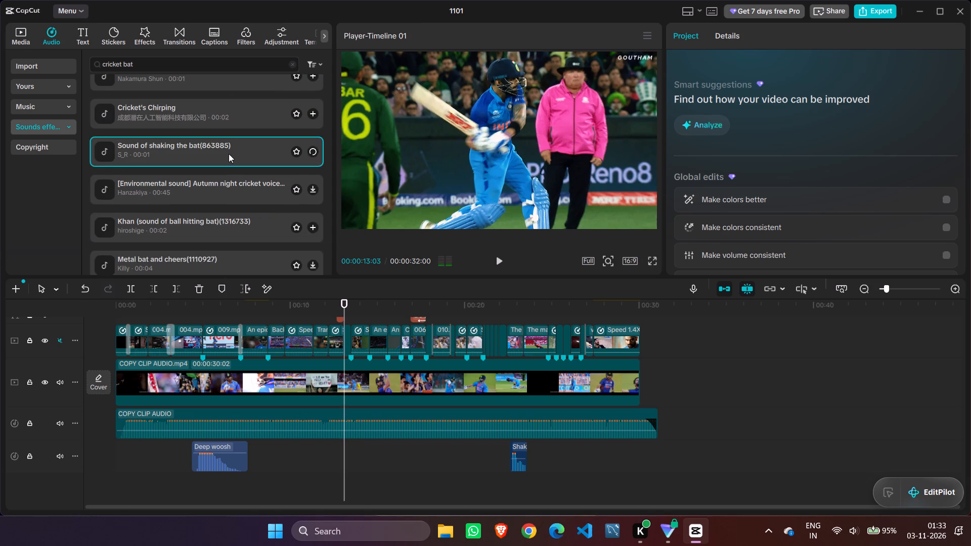
Preview the effects from Autumn night cricket voice to Cricket's Call at Night, including Metal bat and cheers and Hit the ball with a wooden bat.
scroll(229, 154, "down", 1)
left_click(224, 135)
scroll(223, 147, "down", 1)
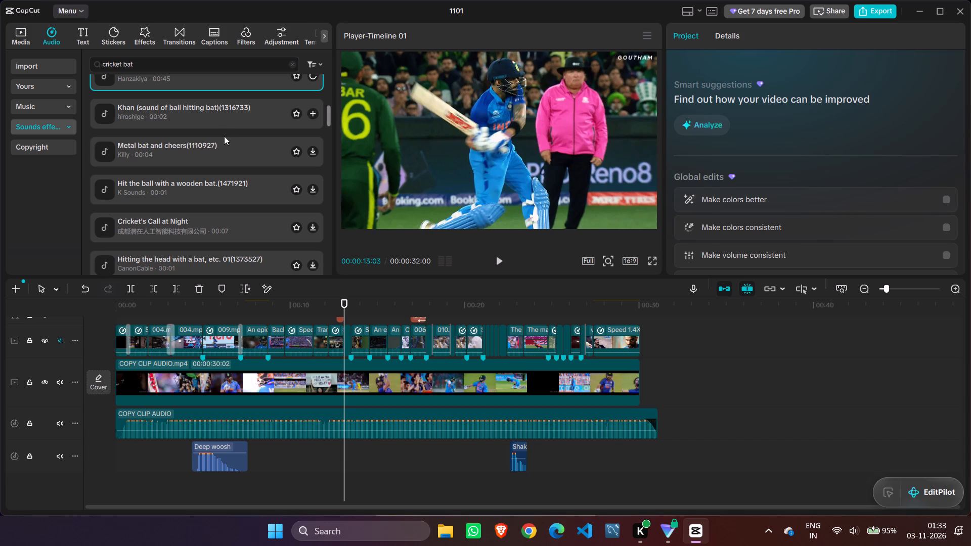
scroll(215, 123, "up", 2)
scroll(216, 142, "down", 1)
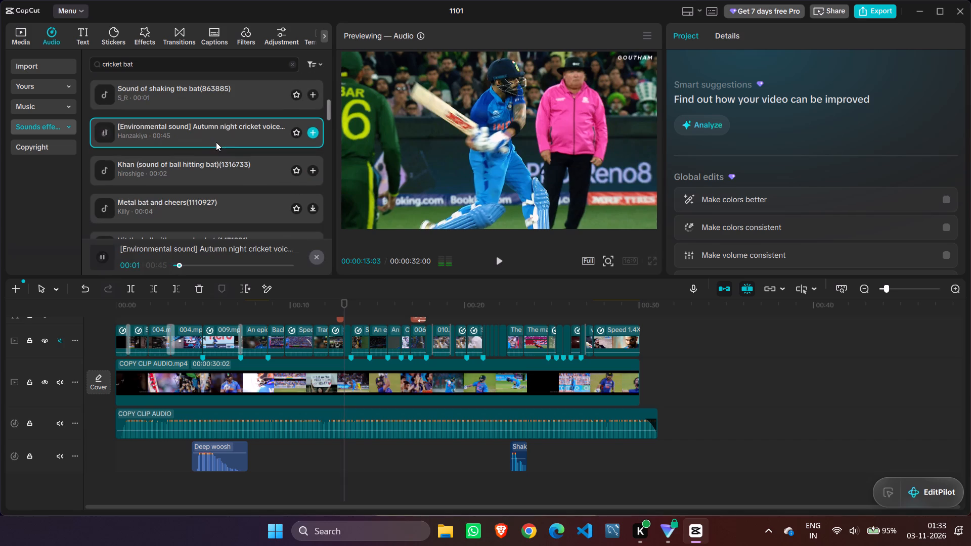
left_click(223, 164)
scroll(223, 162, "down", 1)
left_click(220, 154)
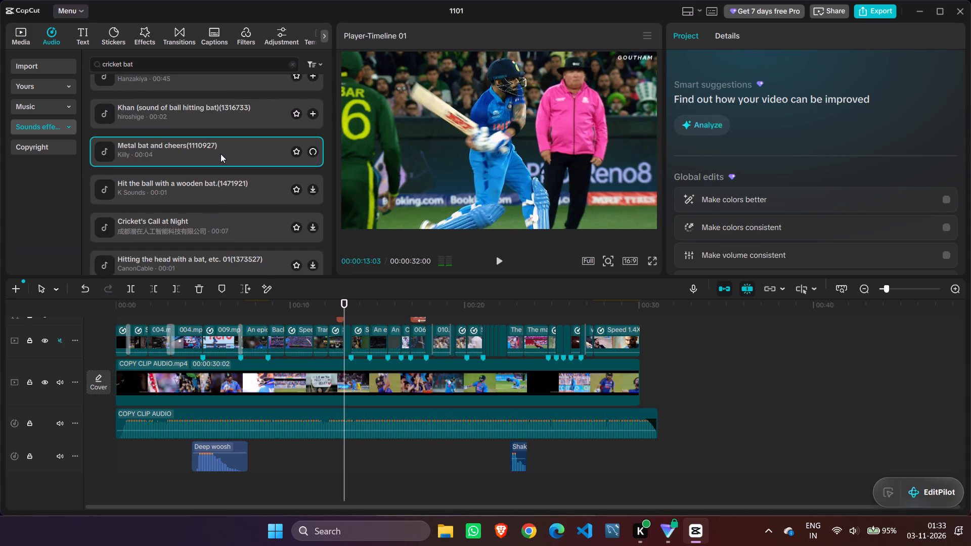
scroll(220, 154, "down", 1)
left_click(222, 139)
scroll(222, 139, "down", 1)
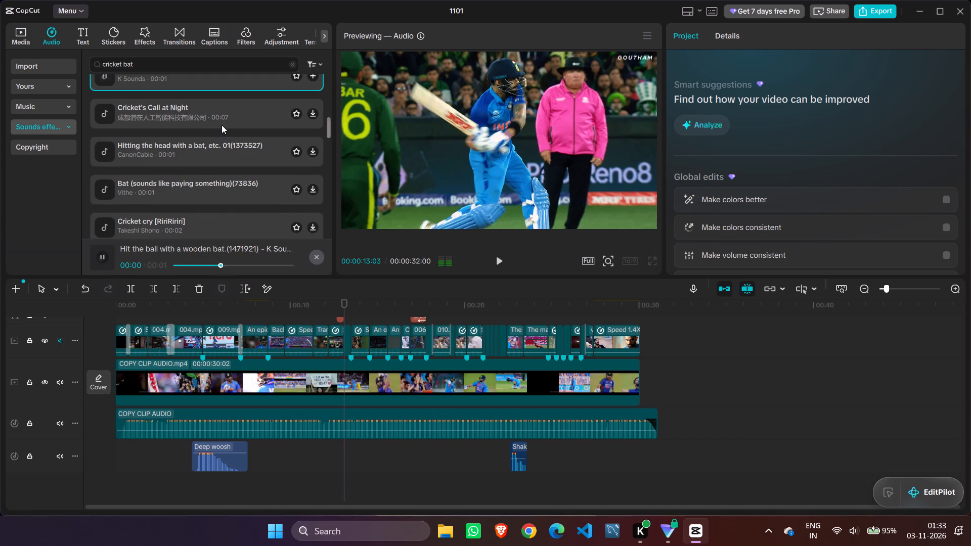
scroll(219, 115, "up", 1)
left_click(211, 158)
Preview the effects from Hitting the head with a bat 01 down to Khan (1429576), replaying the Khan hit sound.
scroll(212, 158, "down", 1)
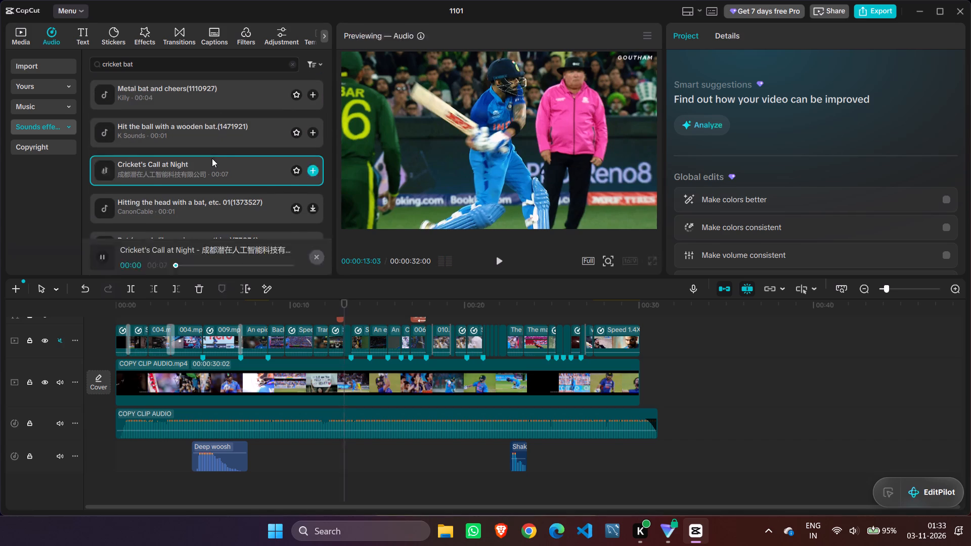
left_click(214, 145)
scroll(214, 145, "down", 1)
left_click(219, 136)
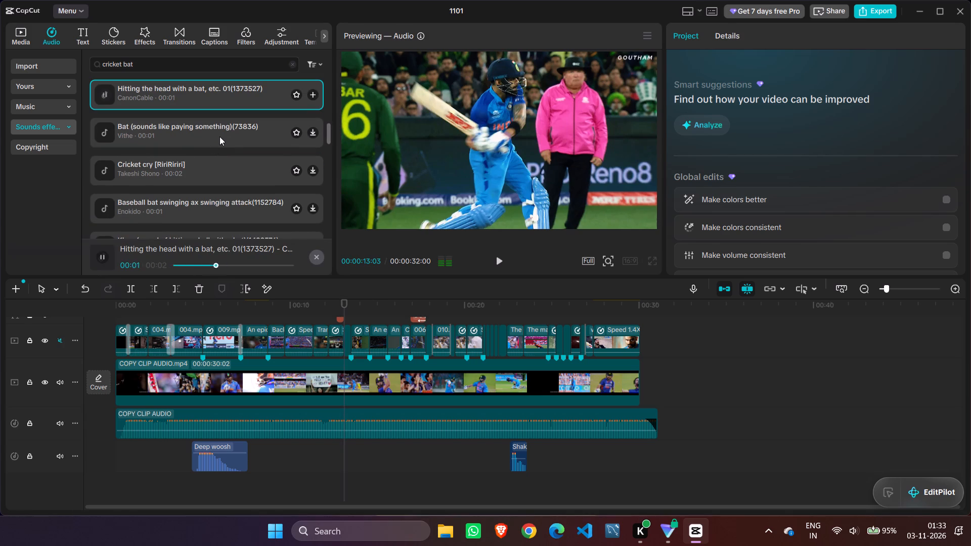
scroll(219, 138, "down", 1)
left_click(219, 114)
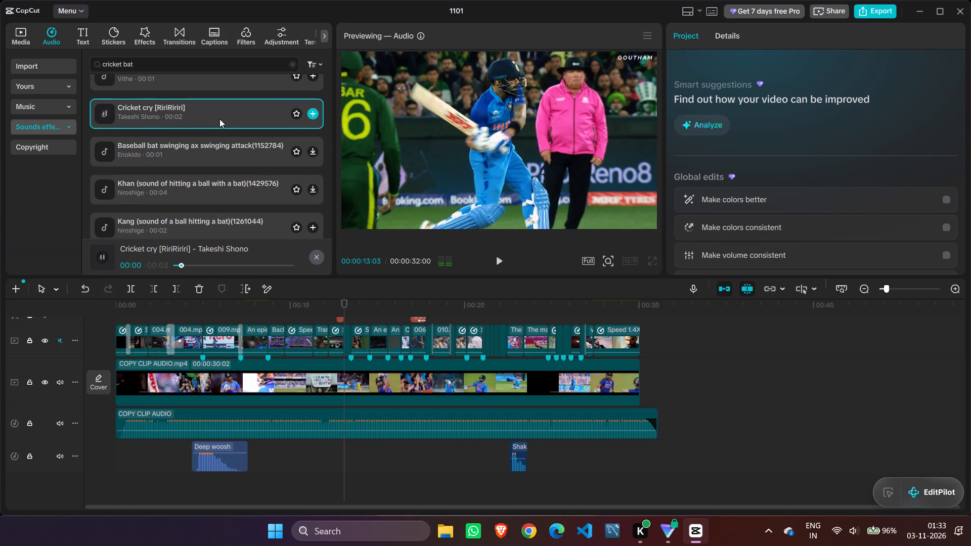
scroll(219, 126, "down", 1)
left_click(217, 105)
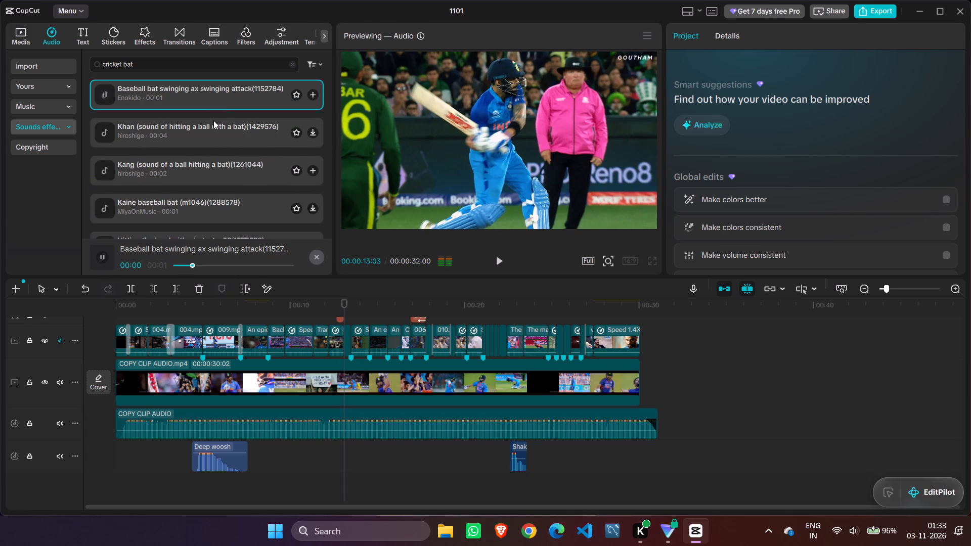
left_click(213, 126)
scroll(213, 126, "down", 1)
scroll(216, 113, "up", 1)
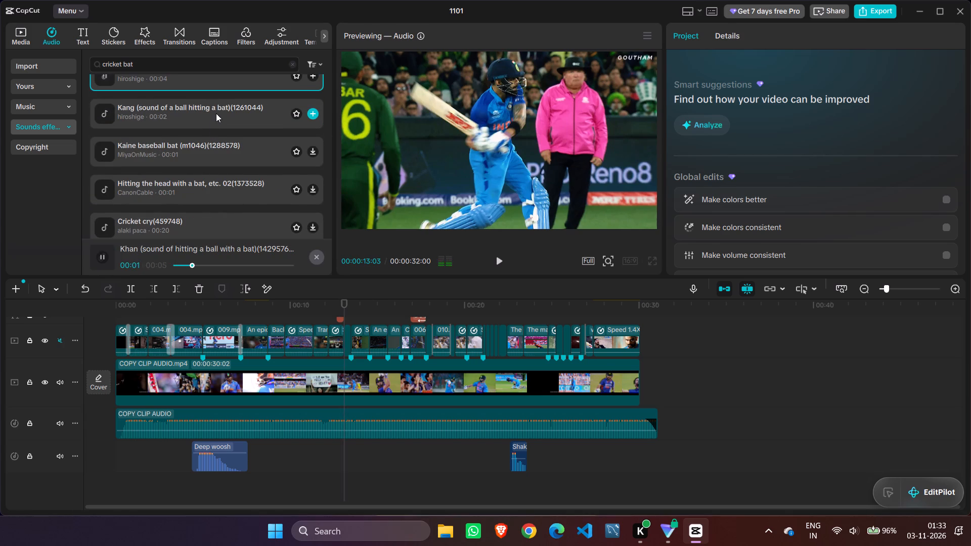
scroll(216, 113, "up", 1)
left_click(209, 123)
left_click(222, 176)
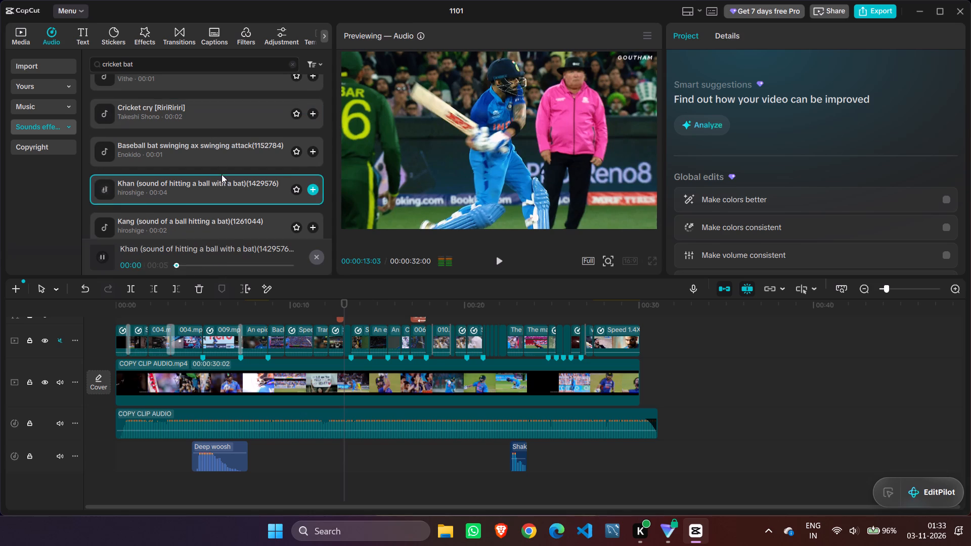
Preview the effects from Kang (1261044) down to Cricket cry (459748), replaying Kaine baseball bat (m1046) to compare it.
scroll(222, 174, "down", 1)
left_click(221, 164)
scroll(221, 163, "down", 1)
left_click(219, 153)
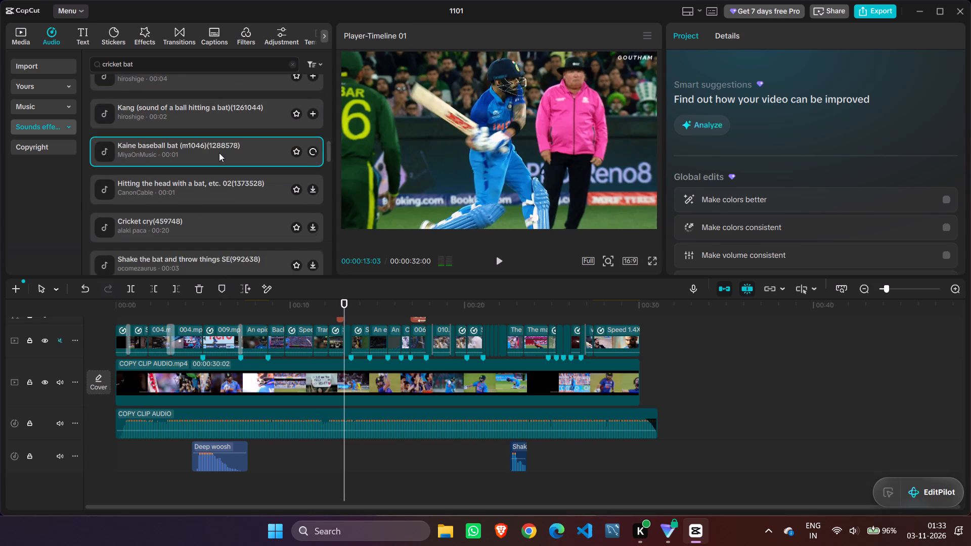
scroll(219, 153, "down", 1)
left_click(222, 140)
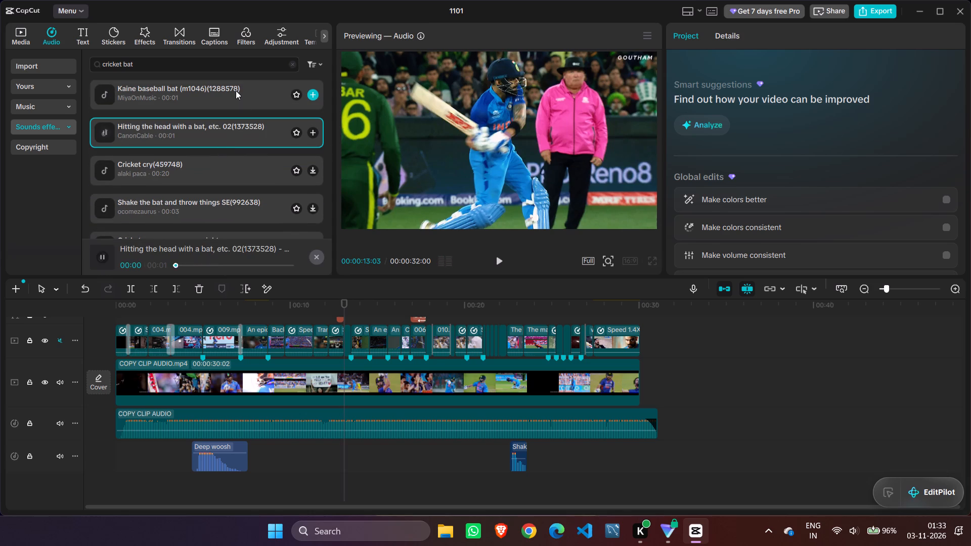
left_click(236, 90)
scroll(234, 122, "down", 1)
left_click(235, 115)
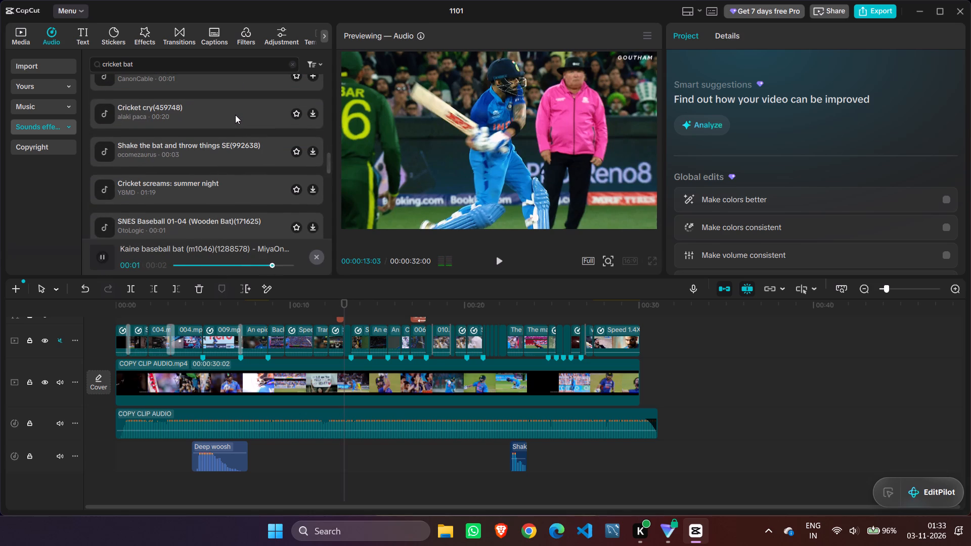
scroll(235, 115, "up", 1)
left_click(236, 102)
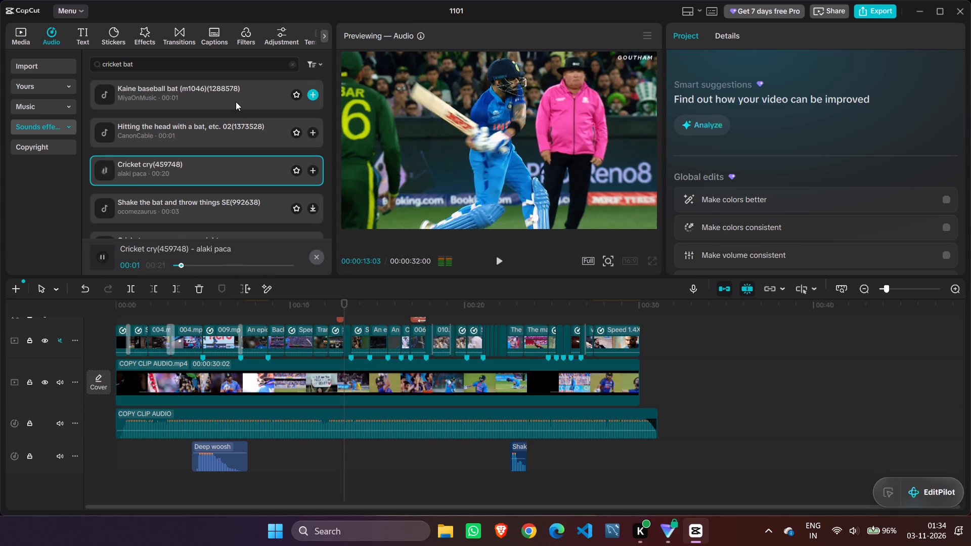
Replay the Kaine baseball bat (m1046) effect and add it to the sound-effects track beneath the BOOM batting shot, starting at about 00:00:12:20.
left_click(236, 102)
left_click(238, 101)
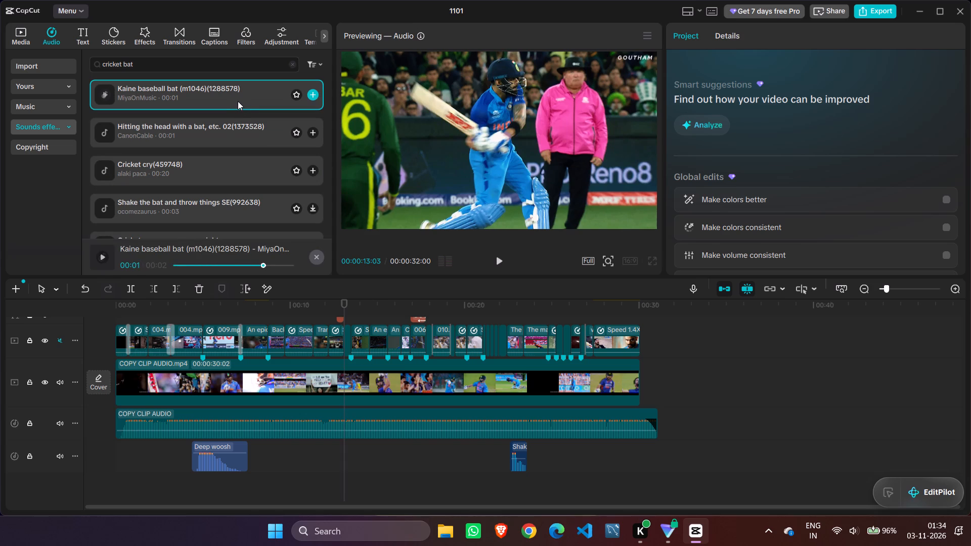
left_click(230, 114)
left_click(233, 93)
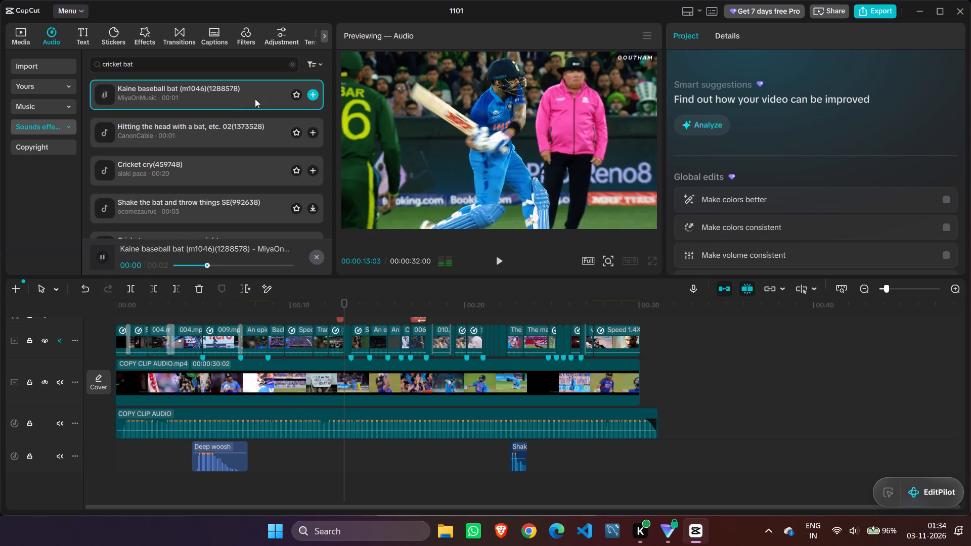
left_click(229, 95)
left_click_drag(232, 94, 295, 359)
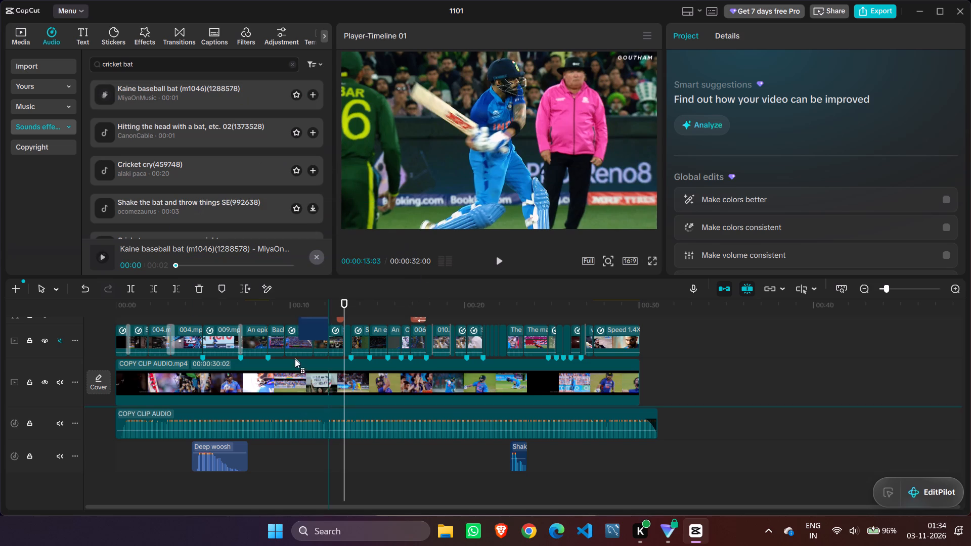
left_click_drag(295, 359, 337, 452)
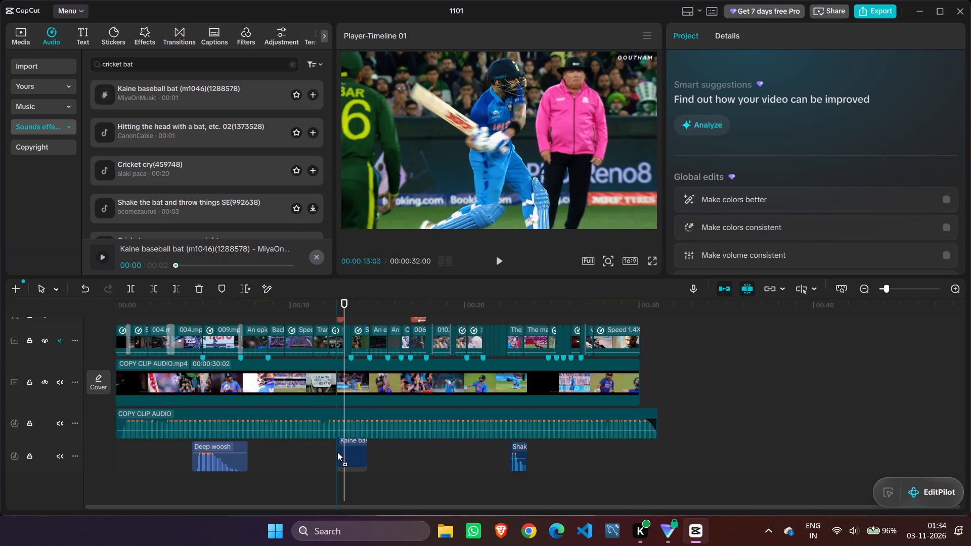
left_click_drag(337, 452, 340, 453)
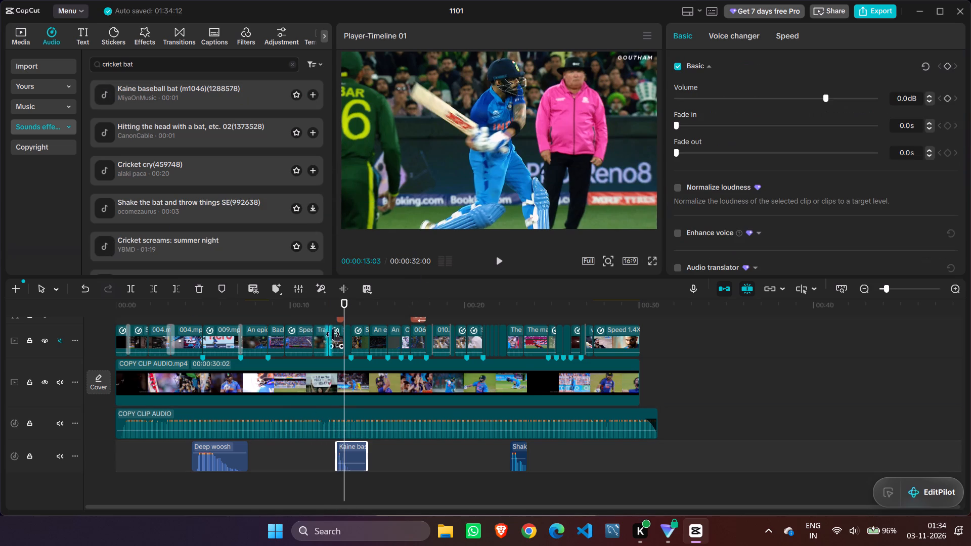
Play back the batting shot from about 00:00:12:06 to check the bat-hit sound against the swing and the BOOM text.
left_click_drag(342, 302, 327, 302)
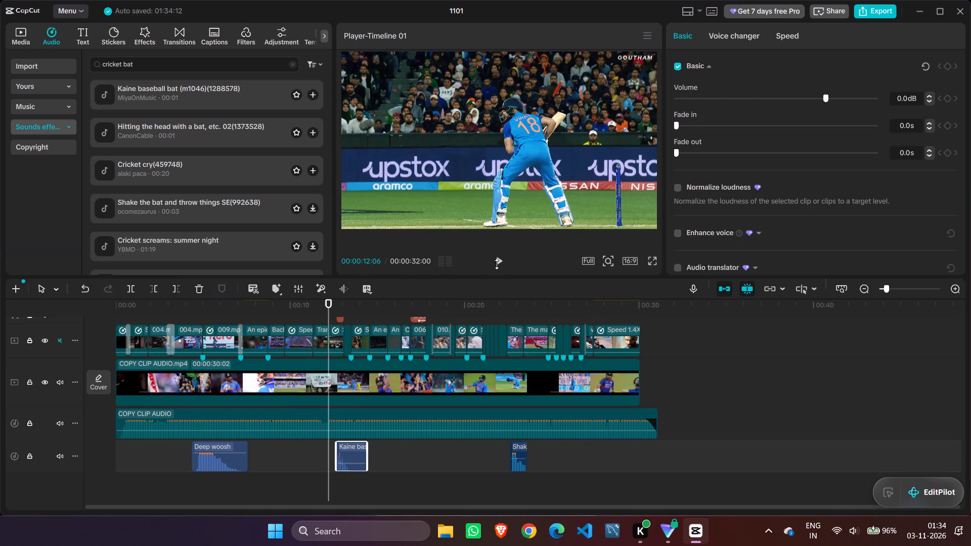
left_click(499, 261)
left_click(499, 261)
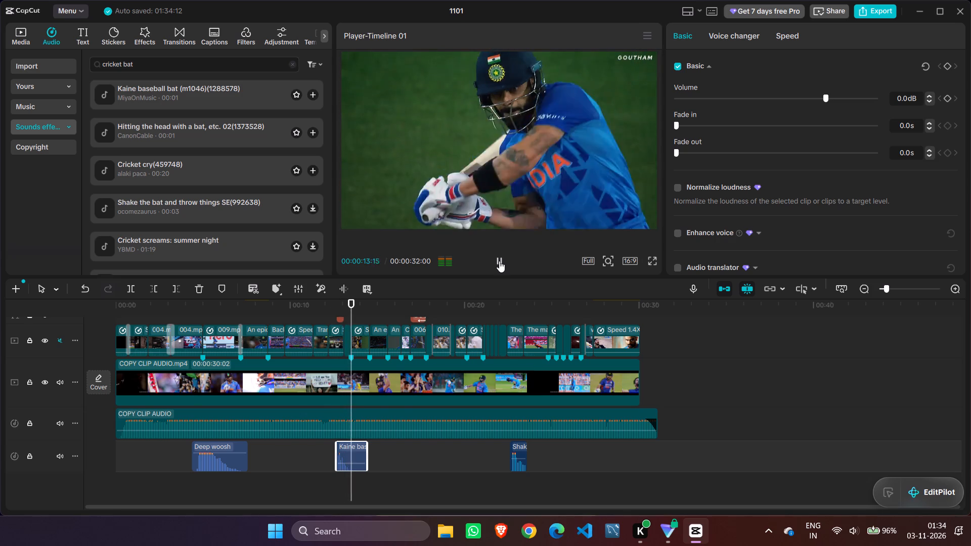
left_click_drag(355, 318, 347, 318)
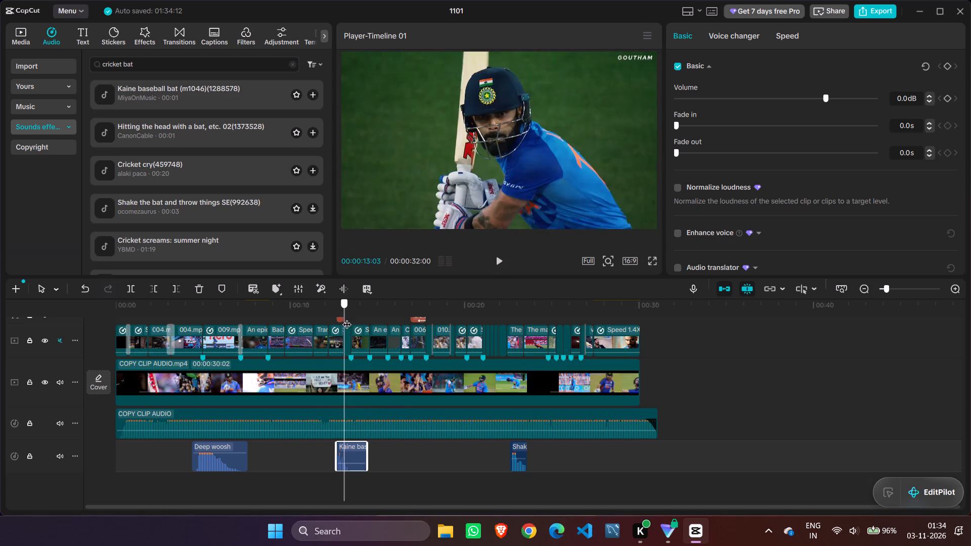
left_click_drag(347, 318, 340, 317)
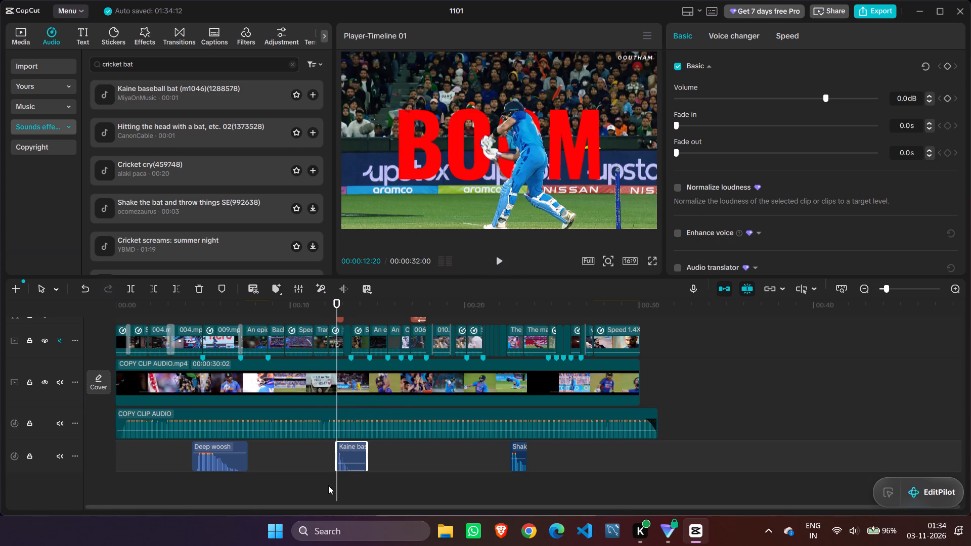
left_click(354, 462)
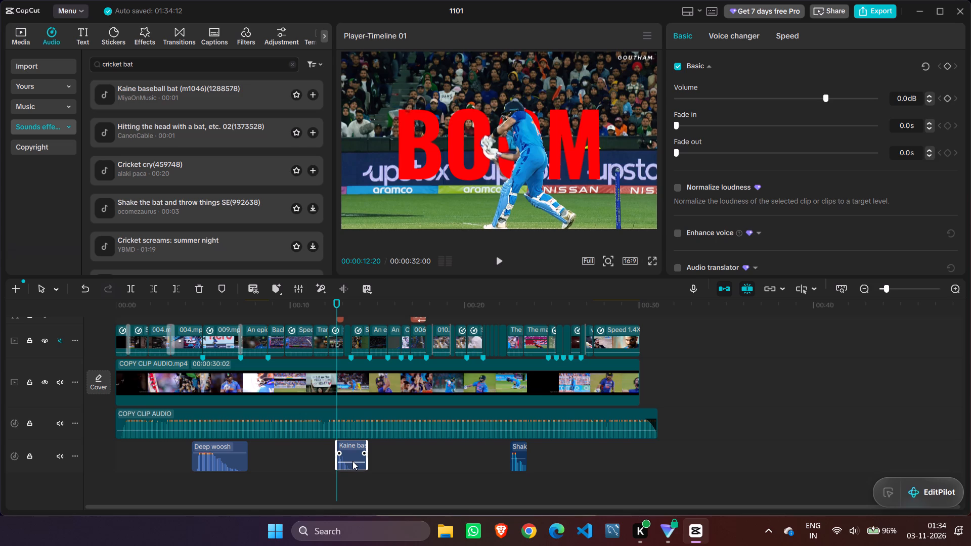
left_click(499, 256)
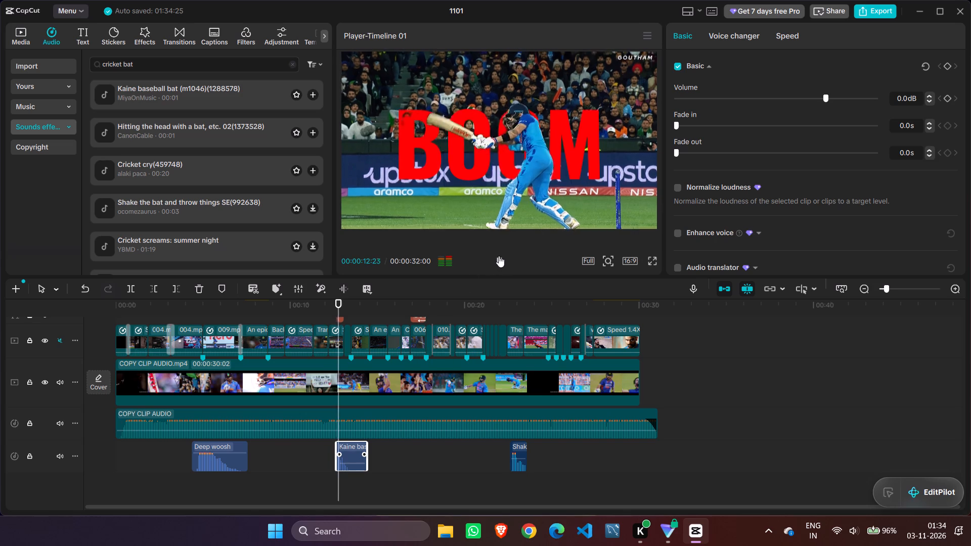
left_click(499, 256)
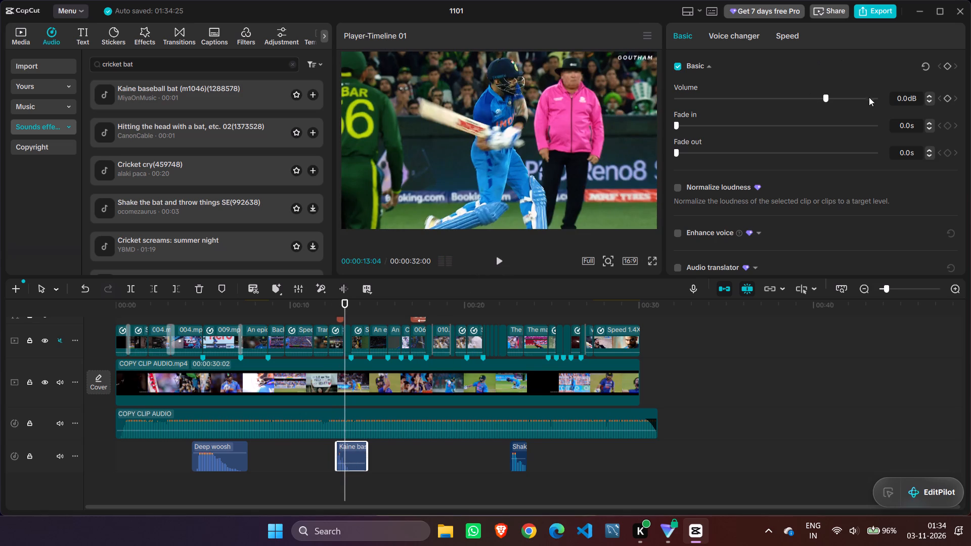
Set the Kaine baseball bat clip's volume to 20.0 dB.
left_click_drag(826, 99, 925, 106)
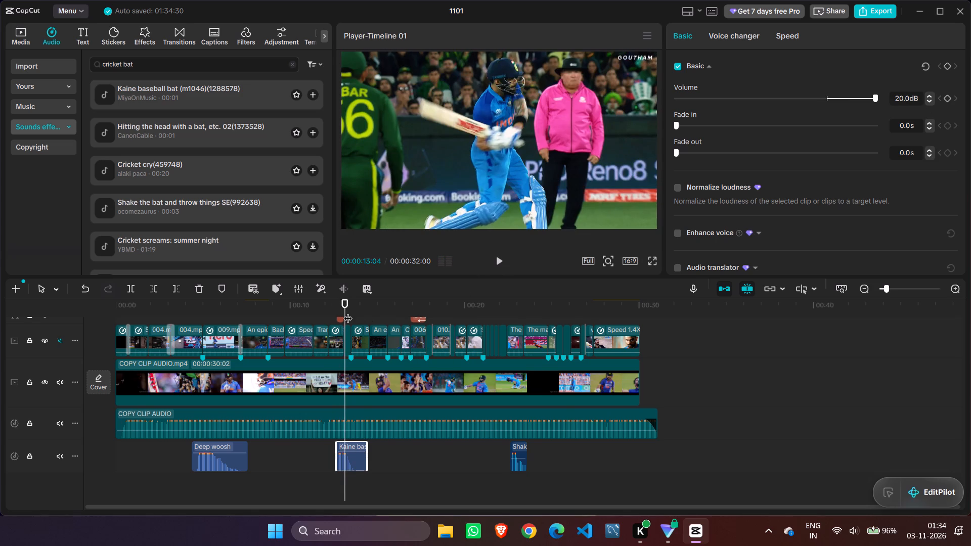
Play the batting shot repeatedly, including its lead-in from 00:00:09:21, to judge the louder bat hit against the music.
left_click_drag(348, 312, 327, 315)
left_click(498, 261)
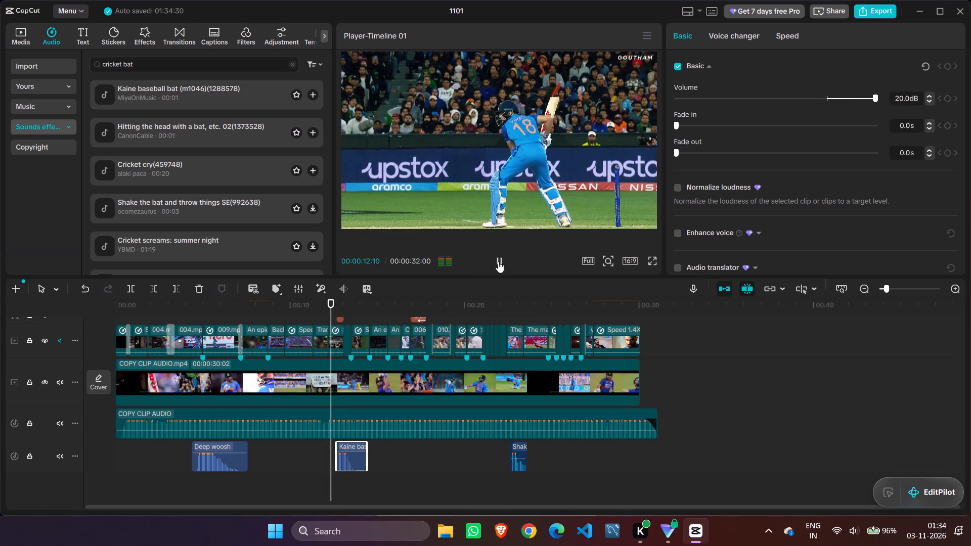
left_click(498, 261)
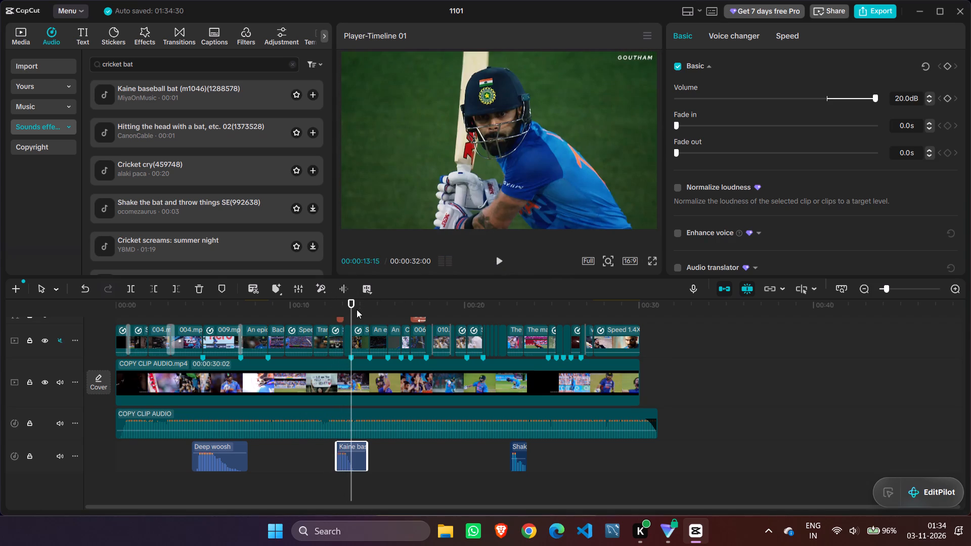
left_click_drag(355, 311, 332, 312)
left_click(379, 310)
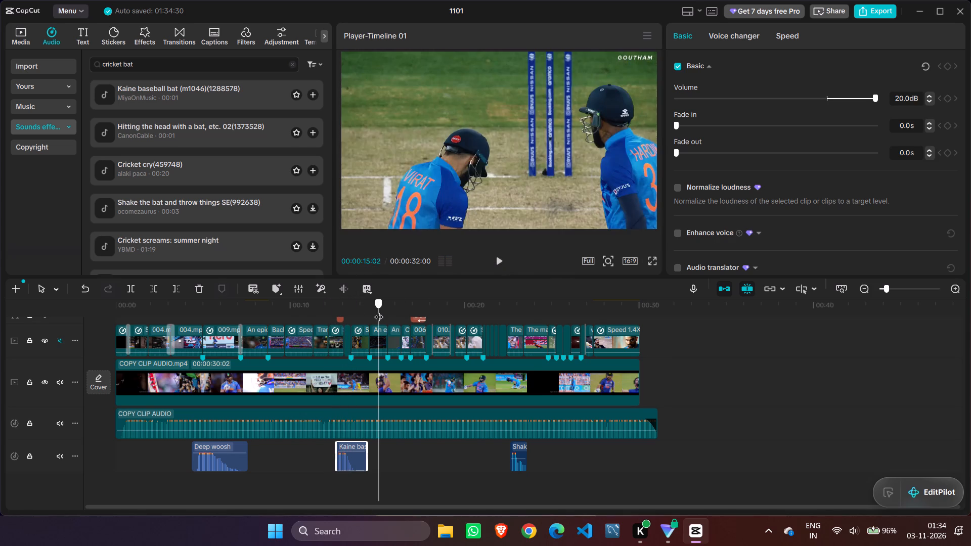
left_click_drag(379, 308, 327, 316)
left_click(286, 459)
scroll(295, 443, "down", 2)
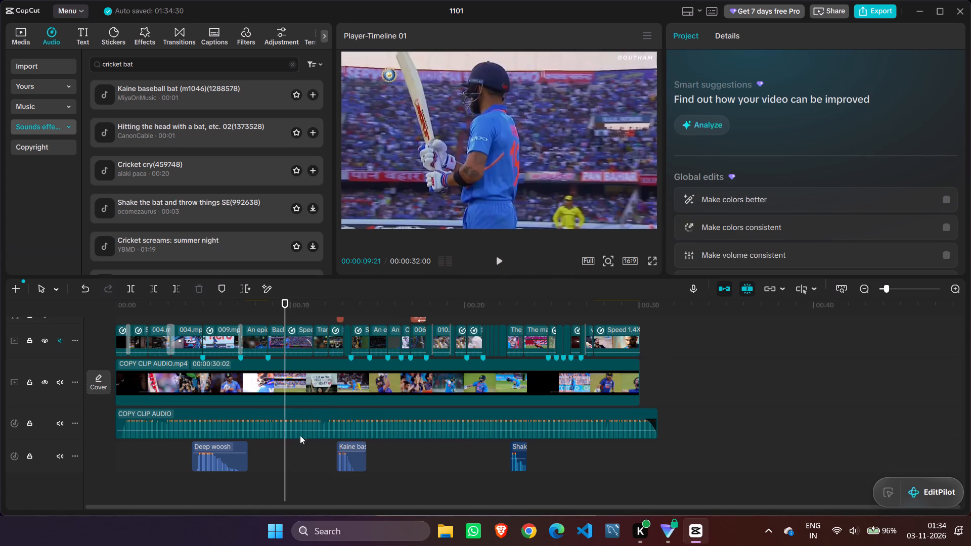
left_click(499, 257)
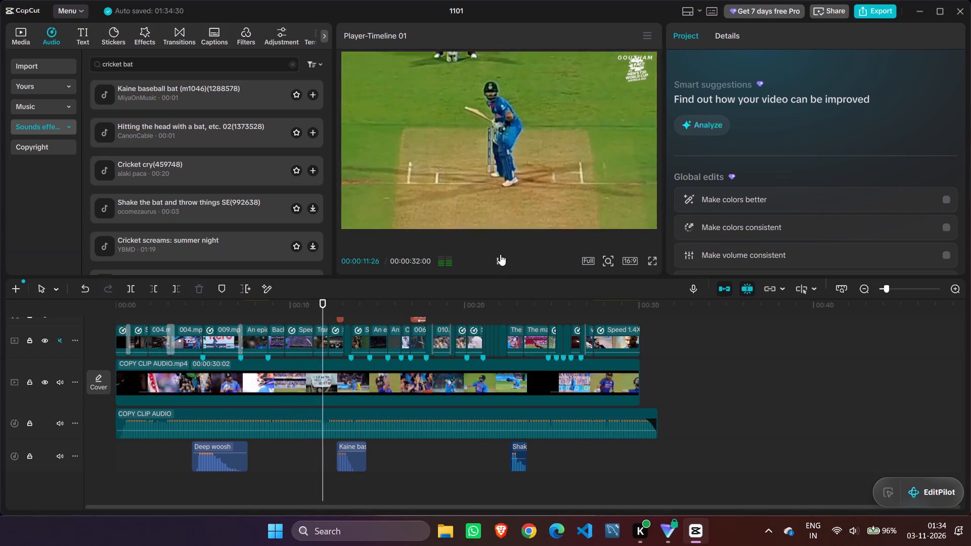
left_click(500, 254)
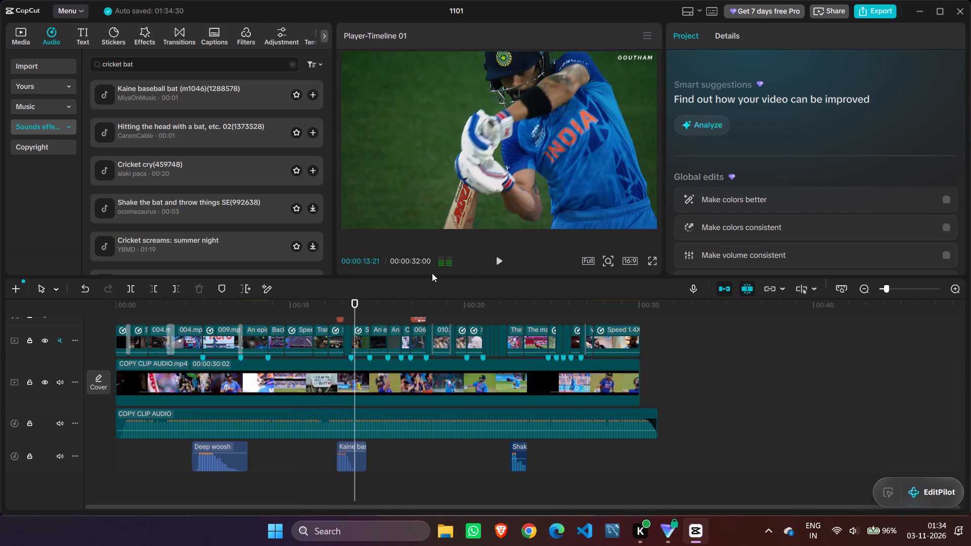
left_click_drag(355, 309, 342, 308)
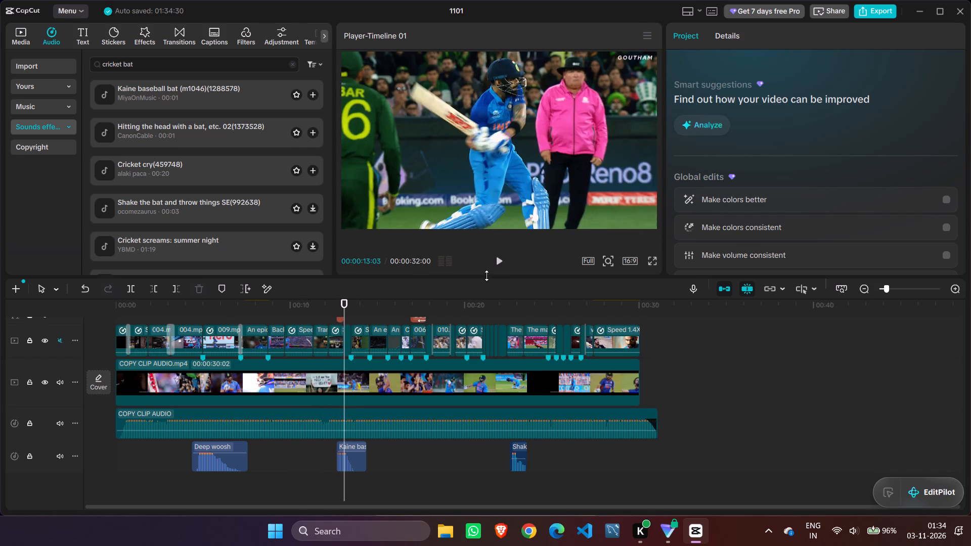
left_click_drag(344, 310, 327, 310)
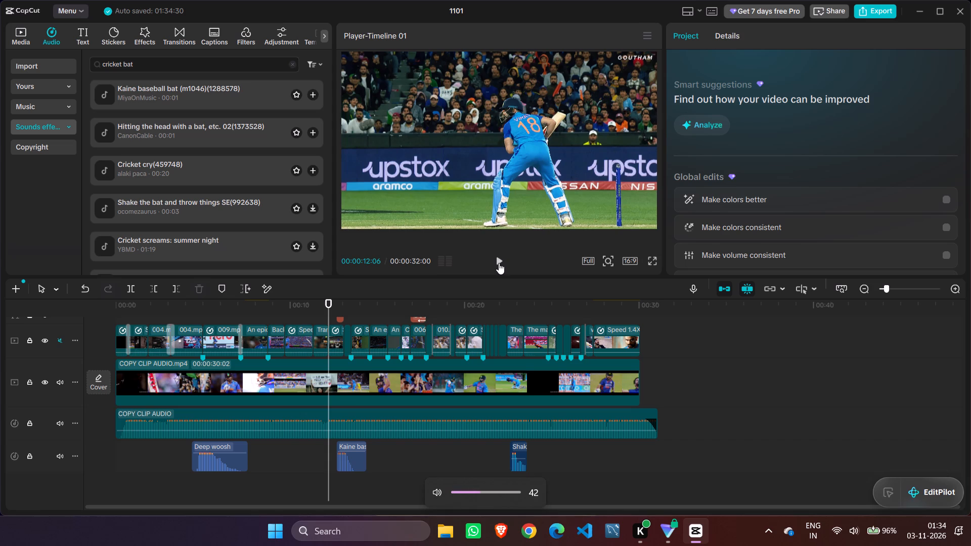
left_click(499, 263)
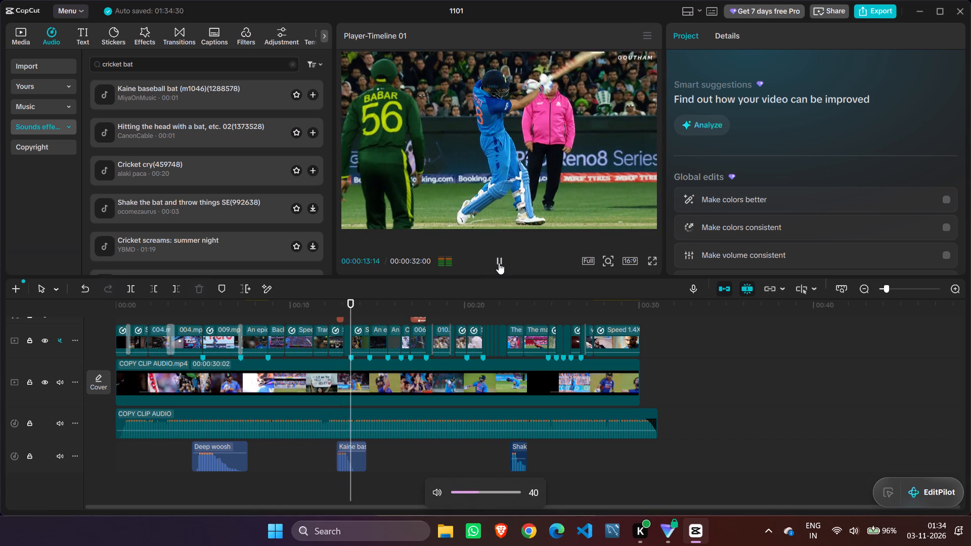
left_click_drag(348, 308, 327, 308)
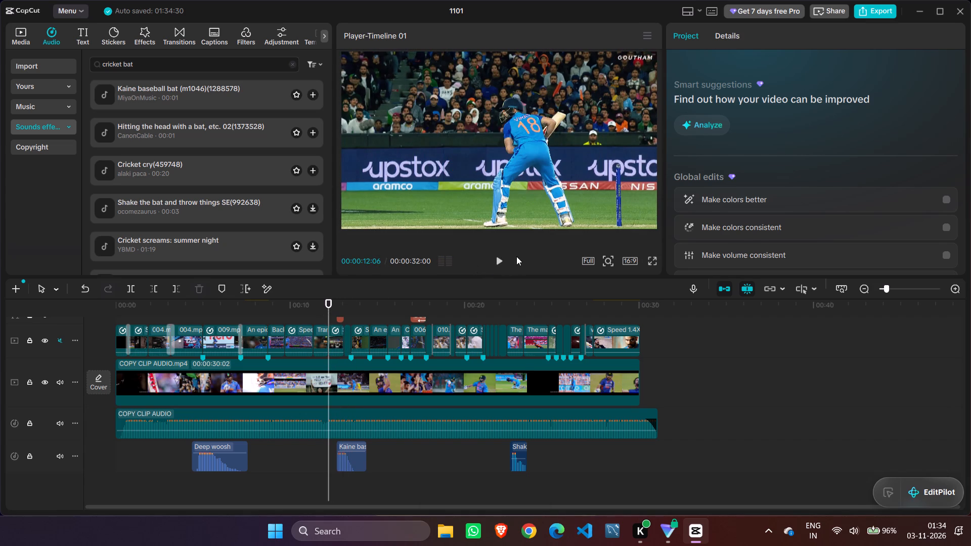
left_click(495, 259)
left_click(495, 259)
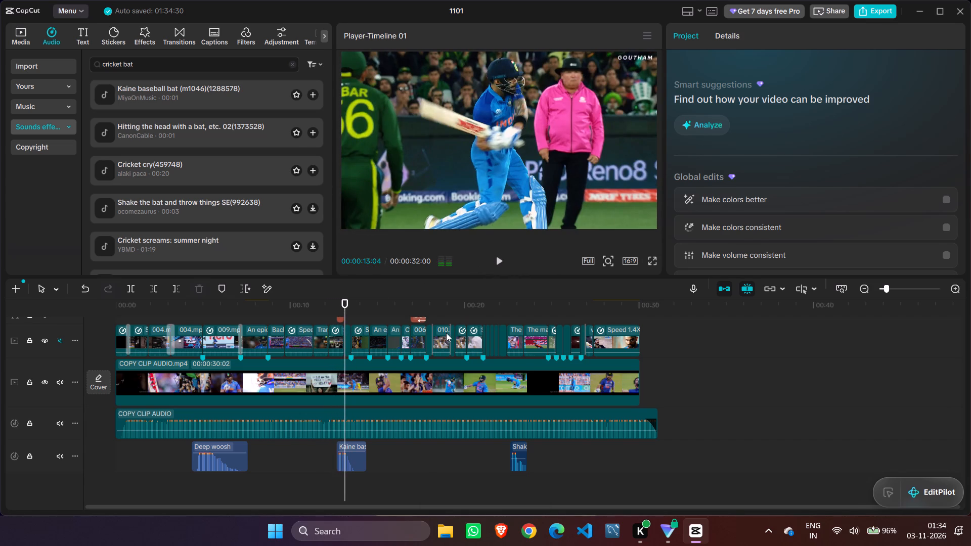
Set the fade-out of the Kaine baseball bat clip to 1.7 s.
scroll(441, 334, "down", 2)
left_click(344, 462)
scroll(359, 448, "down", 4)
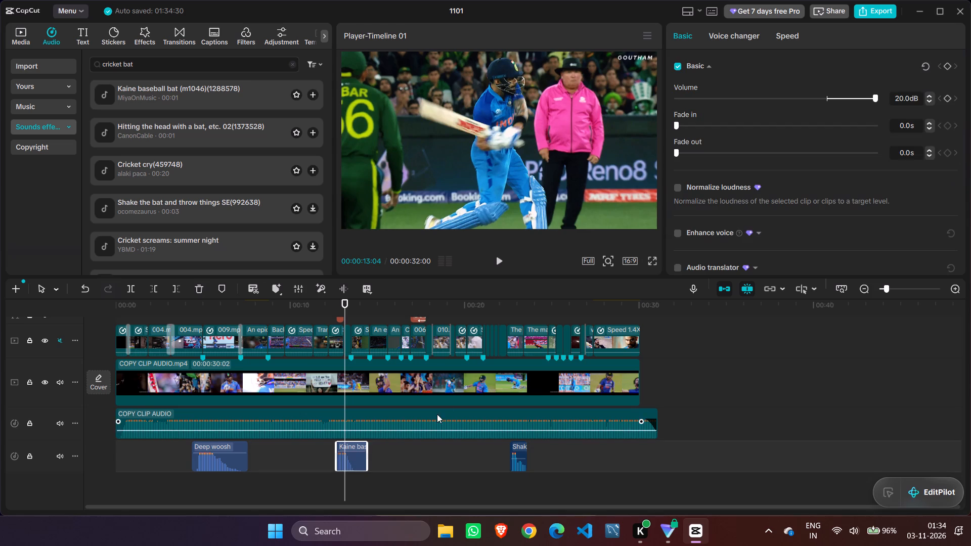
scroll(437, 414, "down", 1)
left_click_drag(678, 154, 680, 154)
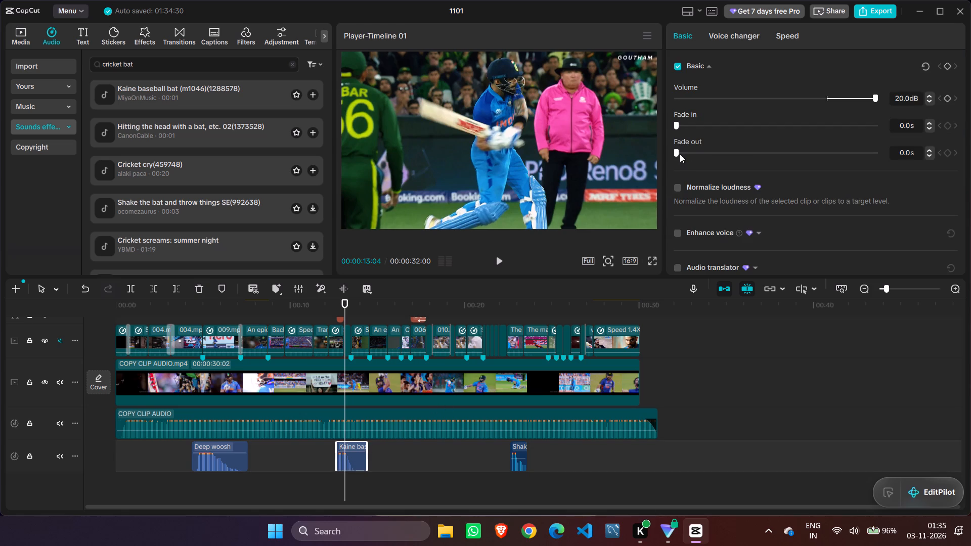
left_click_drag(680, 154, 699, 158)
left_click_drag(699, 154, 803, 164)
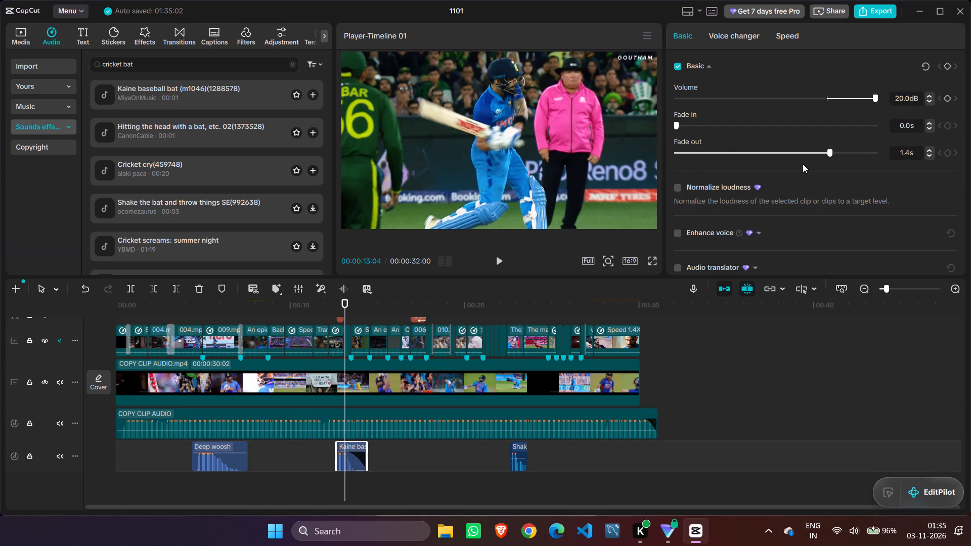
left_click_drag(803, 164, 909, 155)
Replay the batting shot from 00:00:12:06 and from 00:00:11:28 to check how the bat hit sounds with its fade-out.
left_click_drag(344, 311, 335, 311)
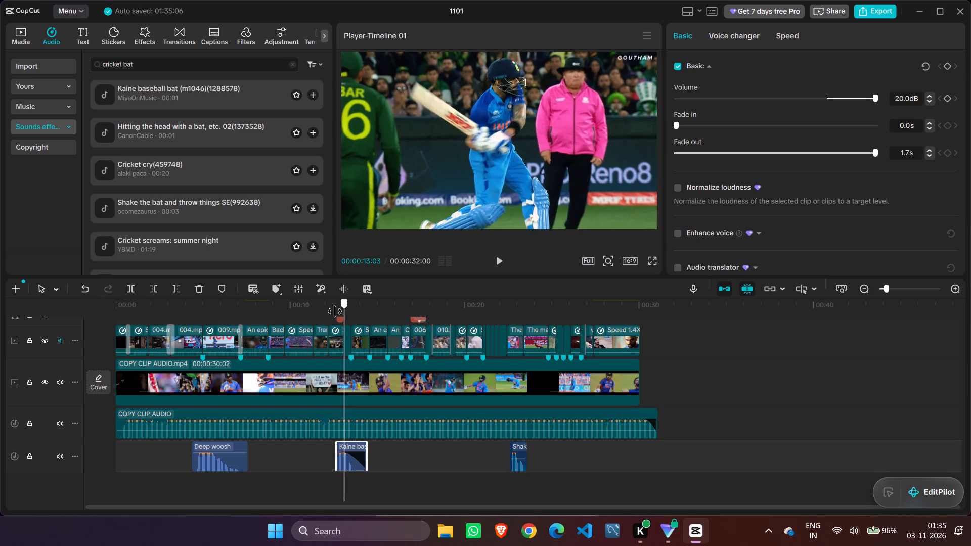
left_click_drag(335, 311, 327, 312)
left_click(502, 259)
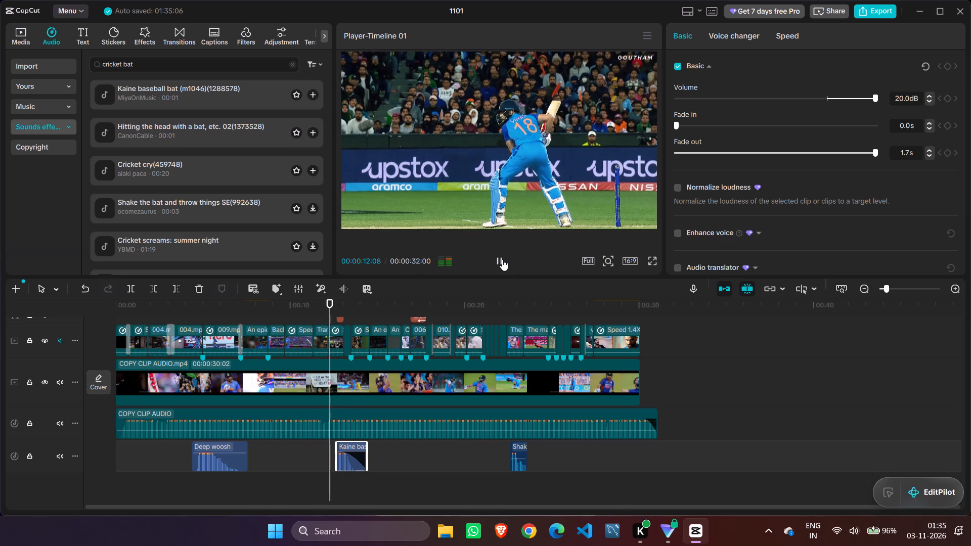
left_click(502, 259)
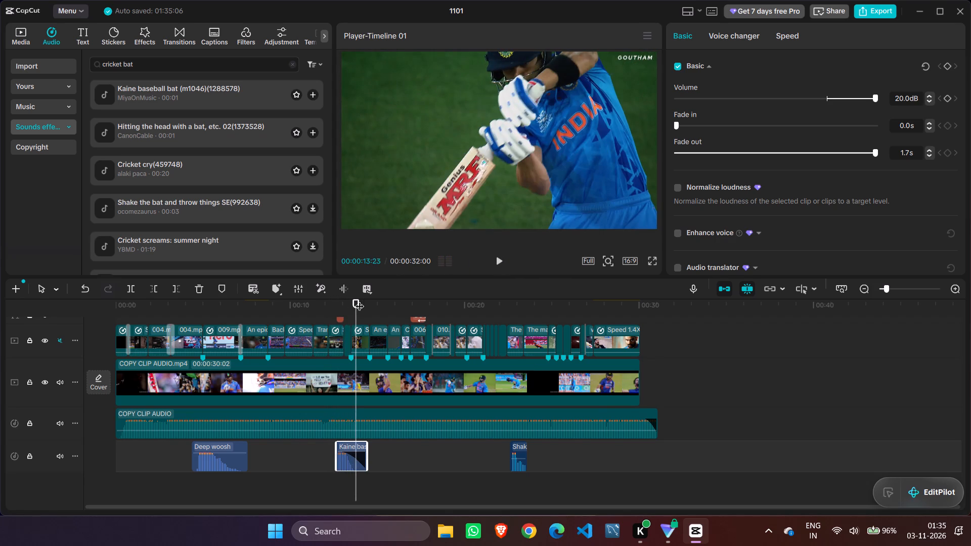
left_click_drag(360, 306, 324, 308)
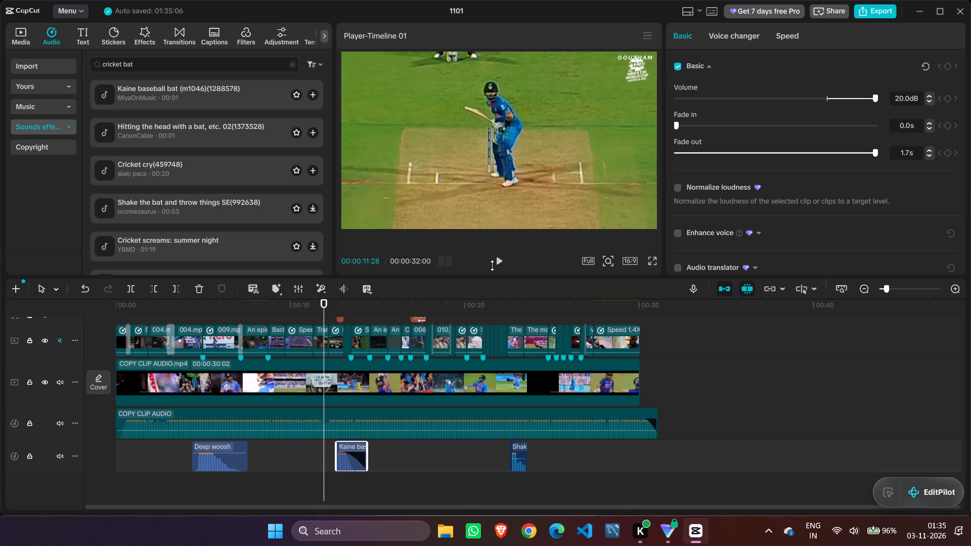
left_click(501, 260)
left_click(501, 259)
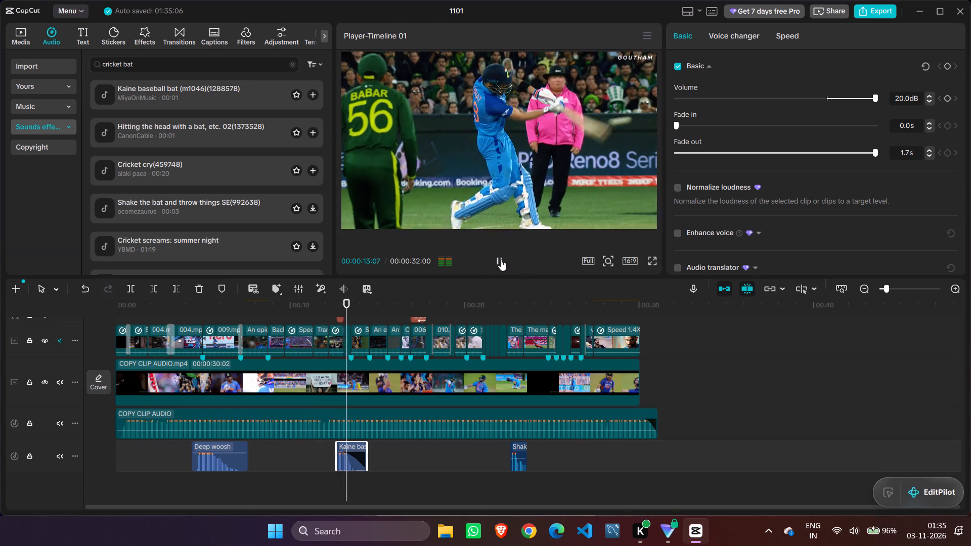
Replay the BOOM batting shot from just before the bat hit to judge how loud the effect is.
left_click_drag(349, 311, 340, 309)
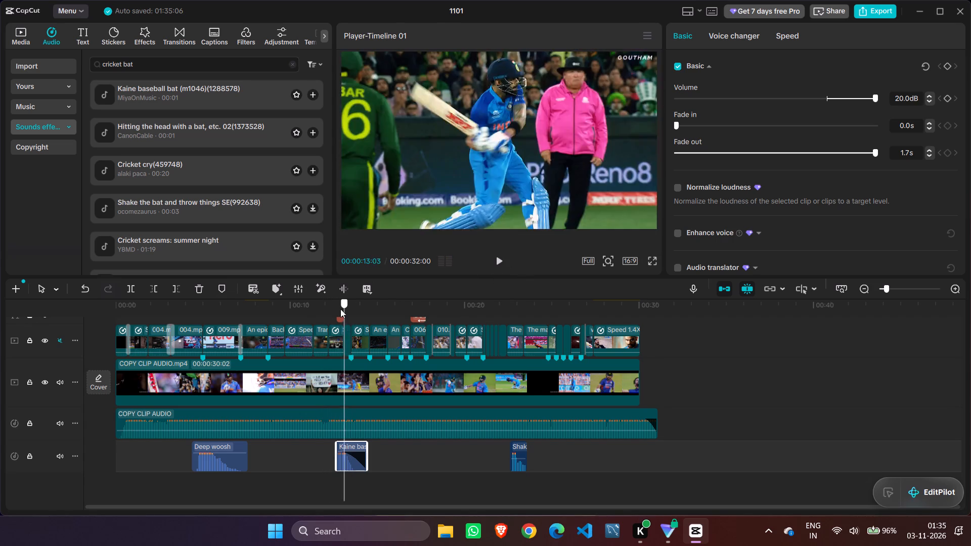
left_click_drag(340, 309, 333, 308)
left_click(493, 262)
left_click(494, 262)
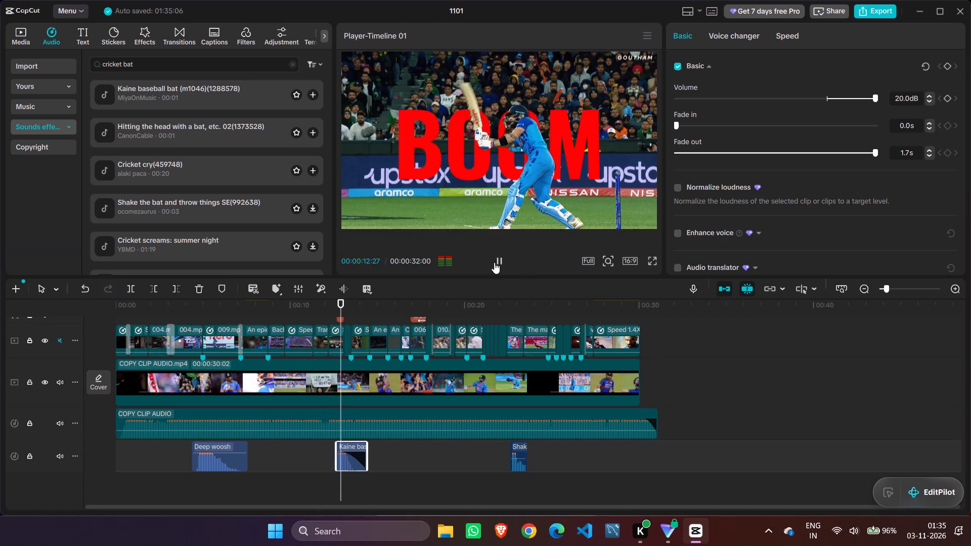
Set the Kaine baseball bat clip's volume to 10.0 dB.
triple_click(929, 96)
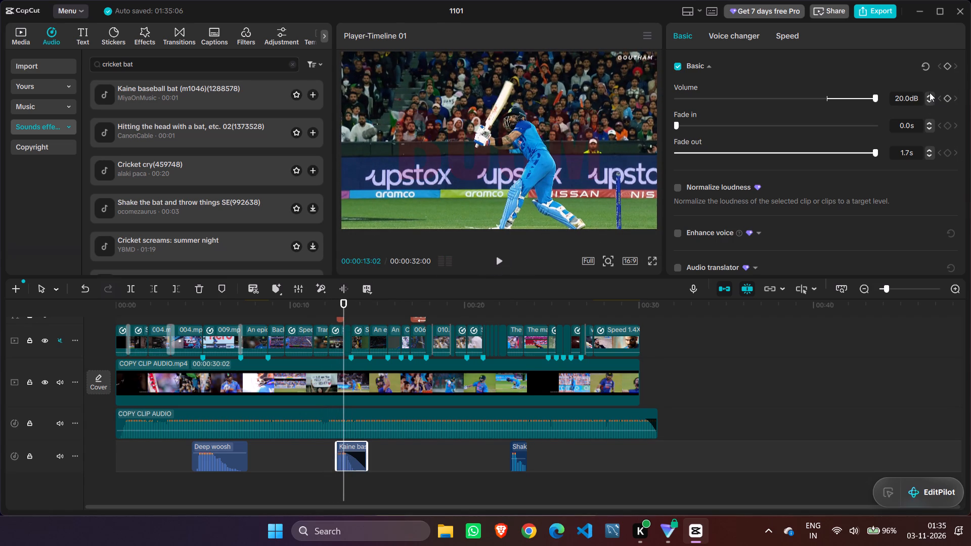
double_click(930, 93)
double_click(937, 98)
left_click_drag(876, 98, 849, 105)
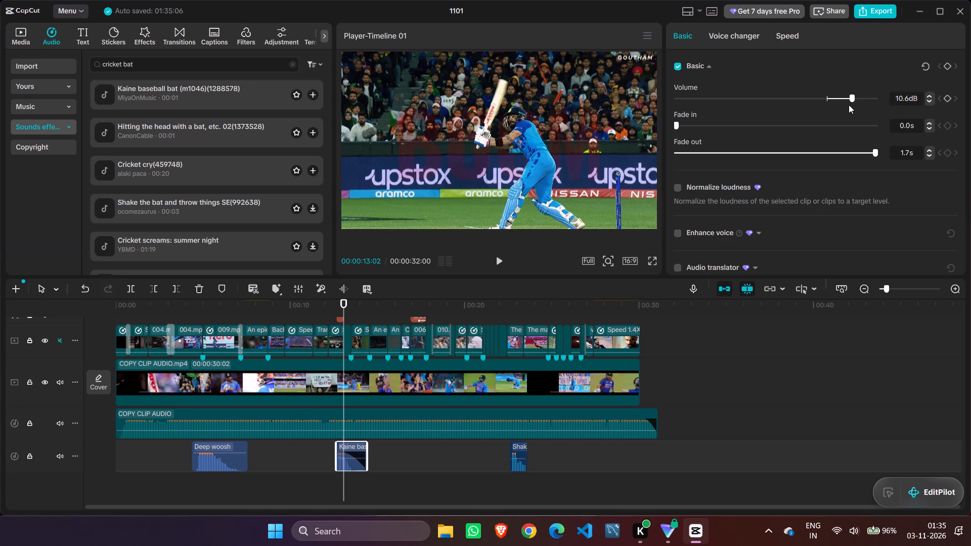
left_click_drag(849, 105, 848, 105)
Play the batting shot from about 00:00:11:29, from 00:00:08:13 and from 00:00:12:06 to judge the quieter bat hit.
left_click_drag(343, 311, 323, 310)
left_click(494, 261)
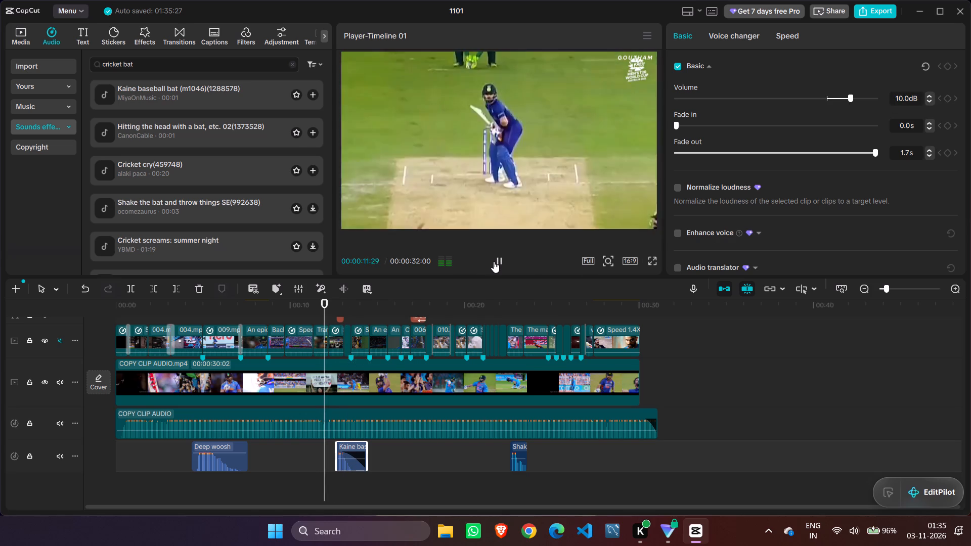
left_click(494, 261)
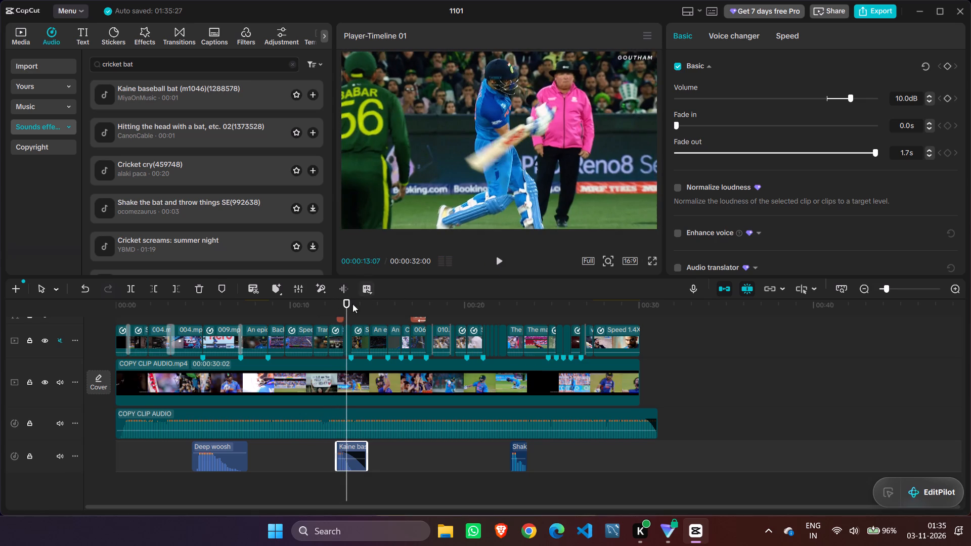
left_click_drag(347, 310, 263, 323)
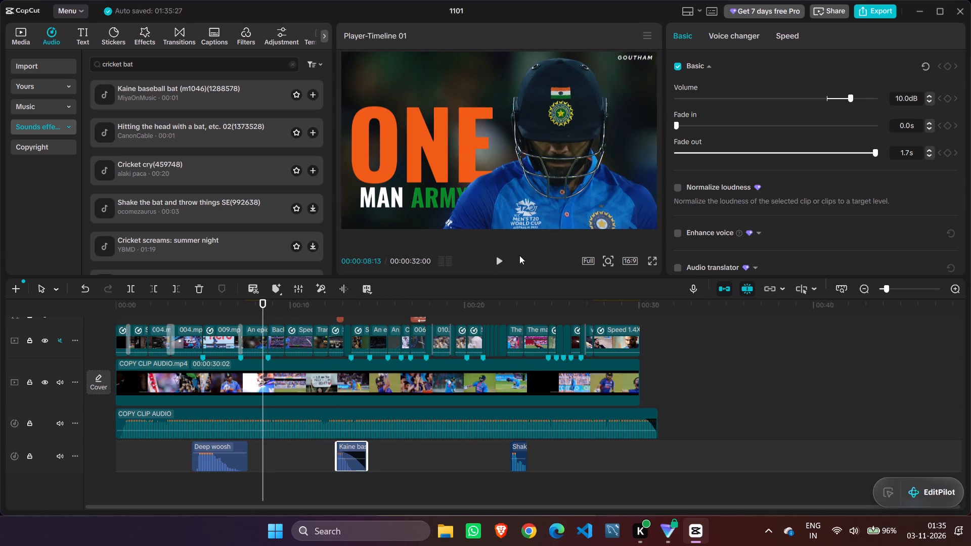
left_click(497, 264)
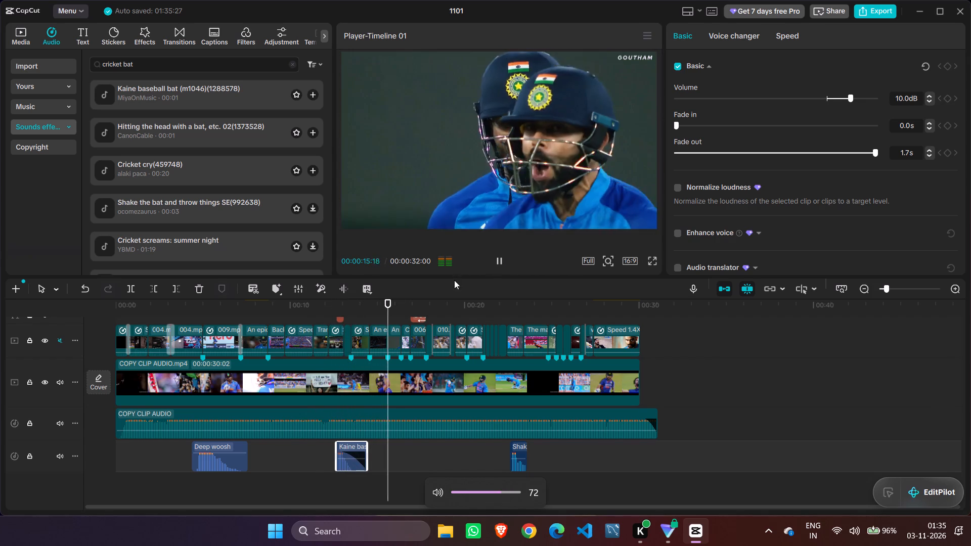
left_click(501, 260)
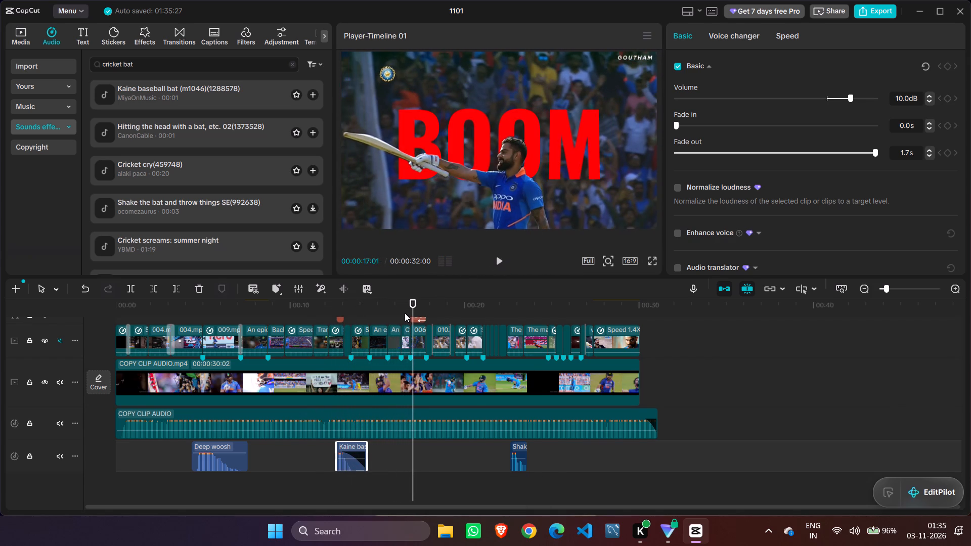
left_click_drag(413, 310, 332, 309)
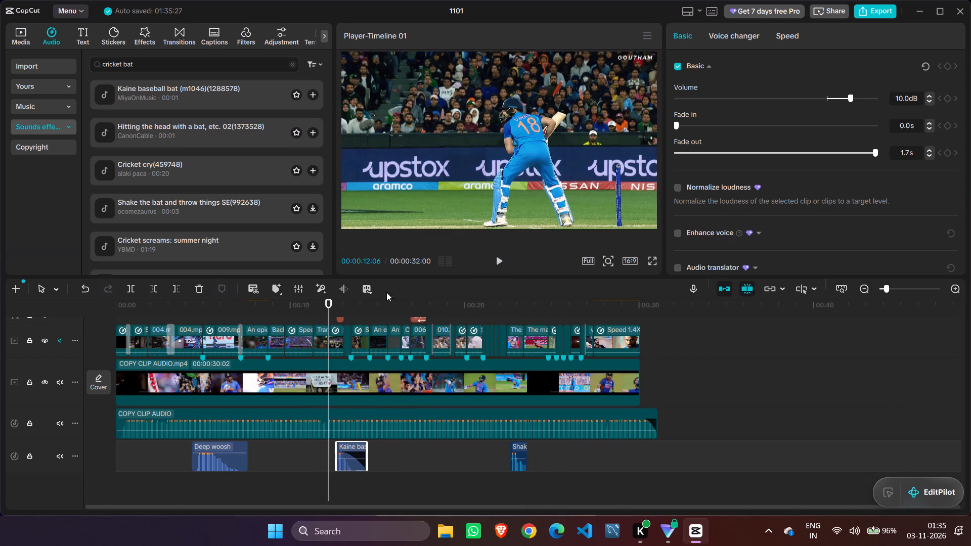
left_click(497, 255)
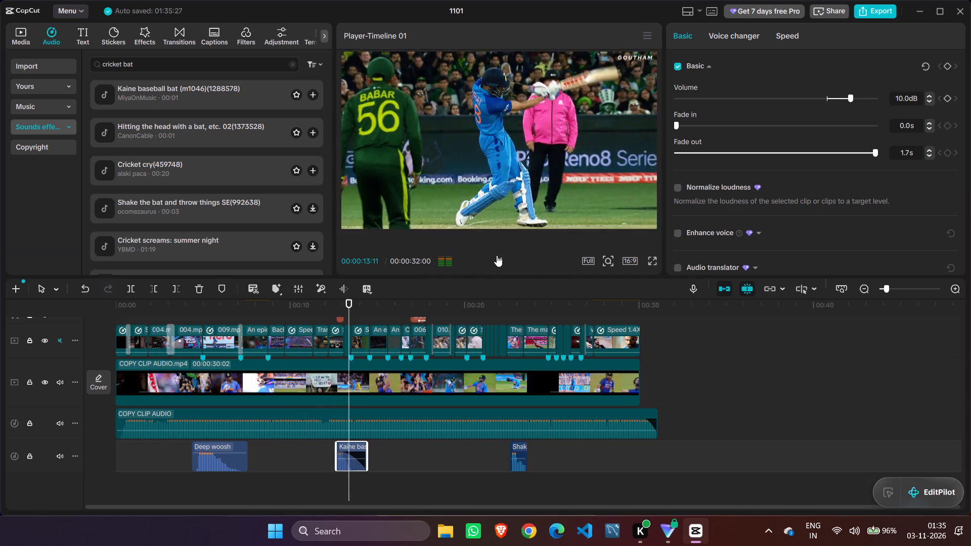
left_click(497, 255)
Copy the Kaine baseball bat clip and place the duplicate on a new audio track below, starting at about 00:00:13:26.
scroll(357, 308, "down", 3)
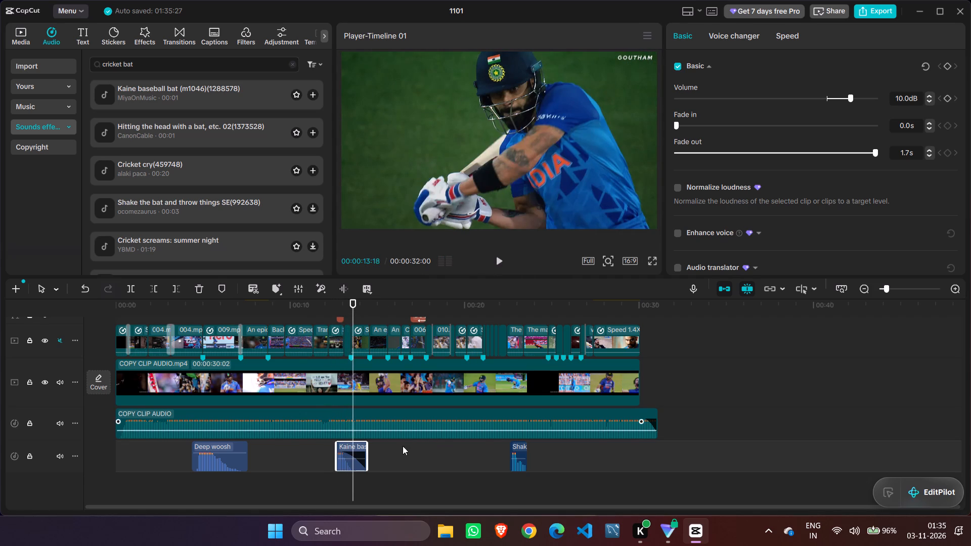
left_click(402, 457)
left_click(363, 458)
right_click(363, 456)
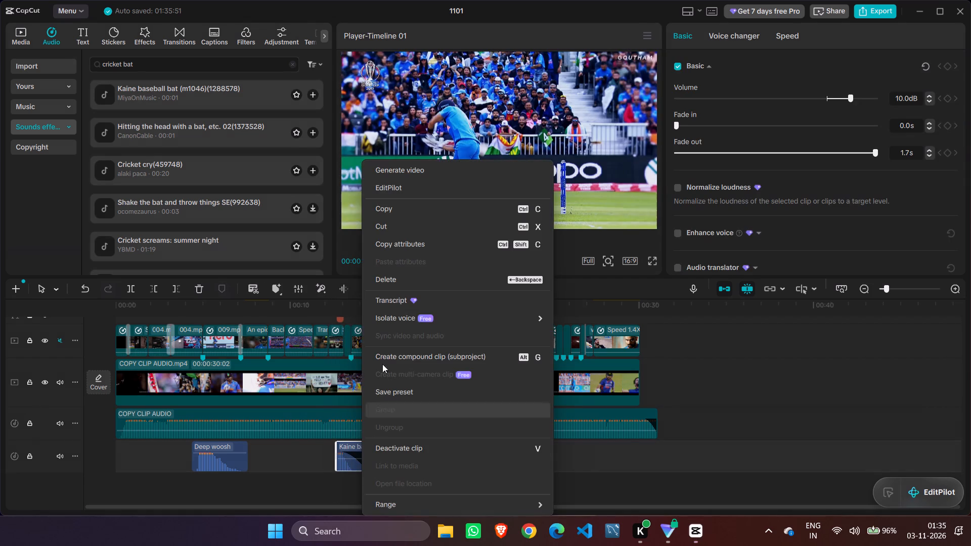
left_click(392, 212)
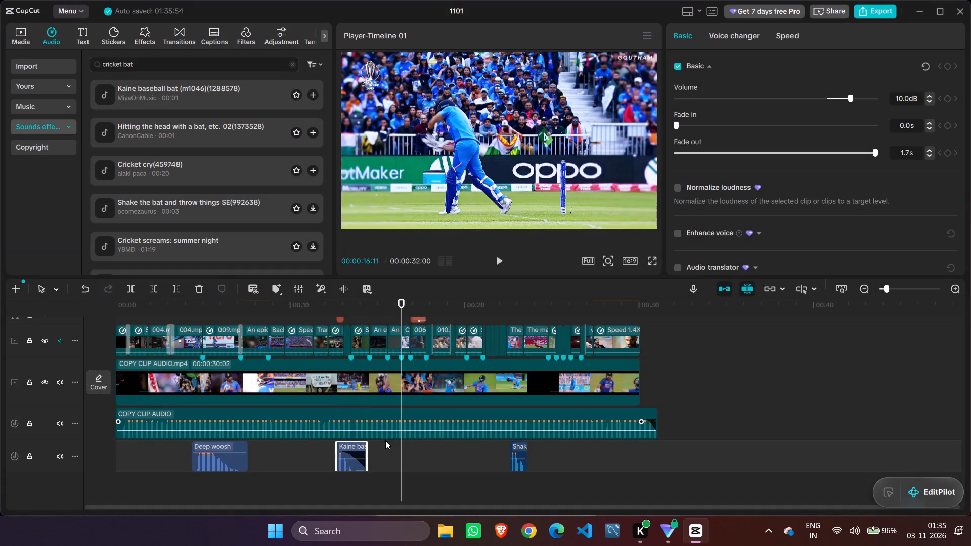
right_click(382, 446)
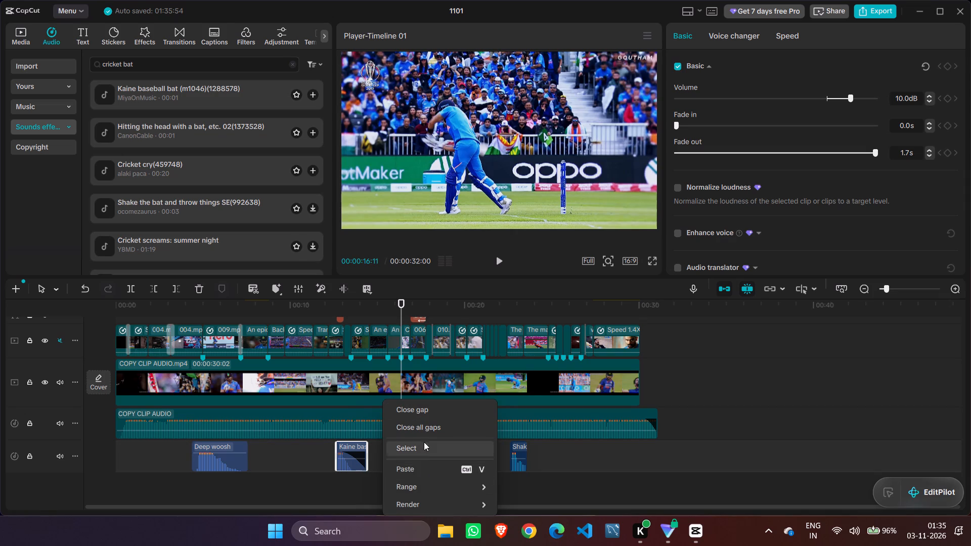
left_click(424, 468)
left_click_drag(411, 456, 377, 463)
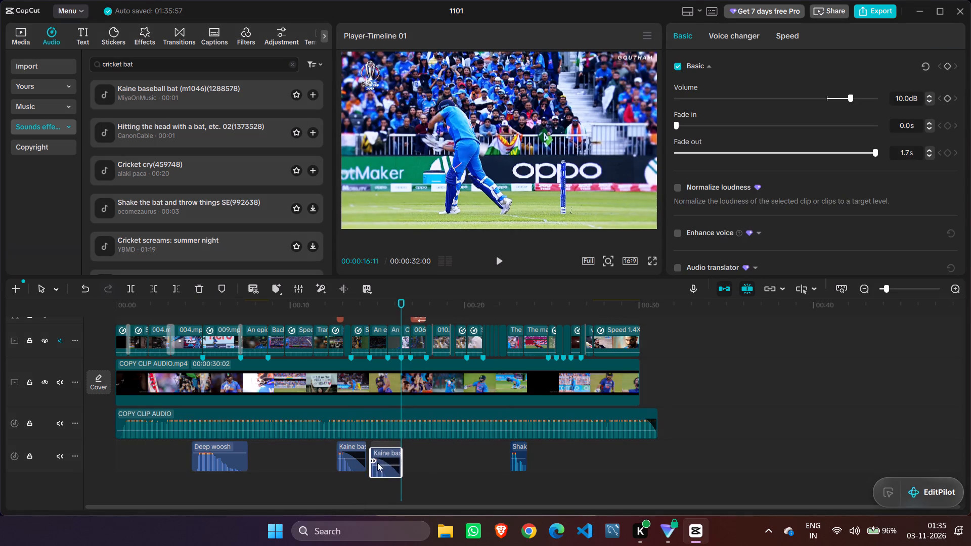
left_click_drag(377, 463, 369, 486)
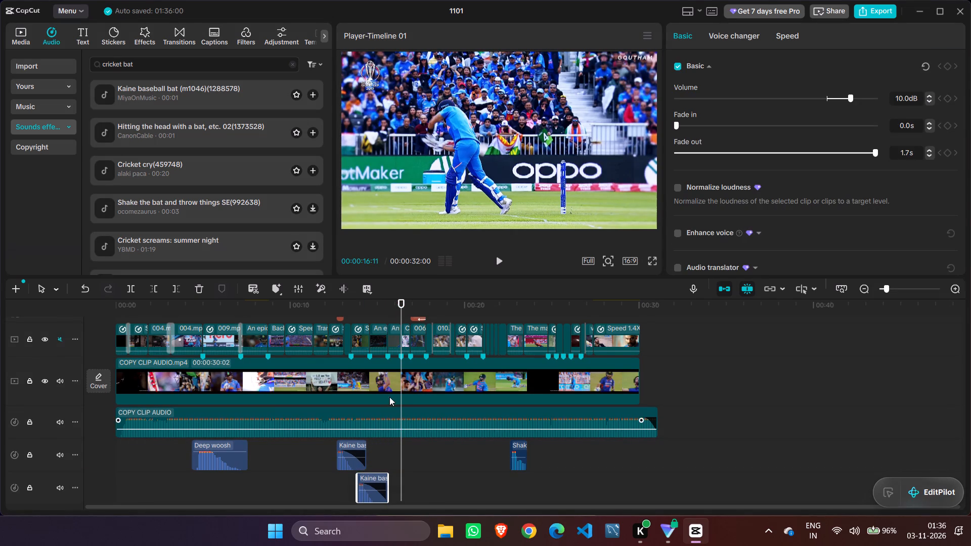
Examine the shots between 00:00:13:15 and 00:00:14:23 frame by frame to find where the bat meets the ball.
left_click(953, 285)
scroll(533, 436, "down", 3)
scroll(494, 415, "up", 1)
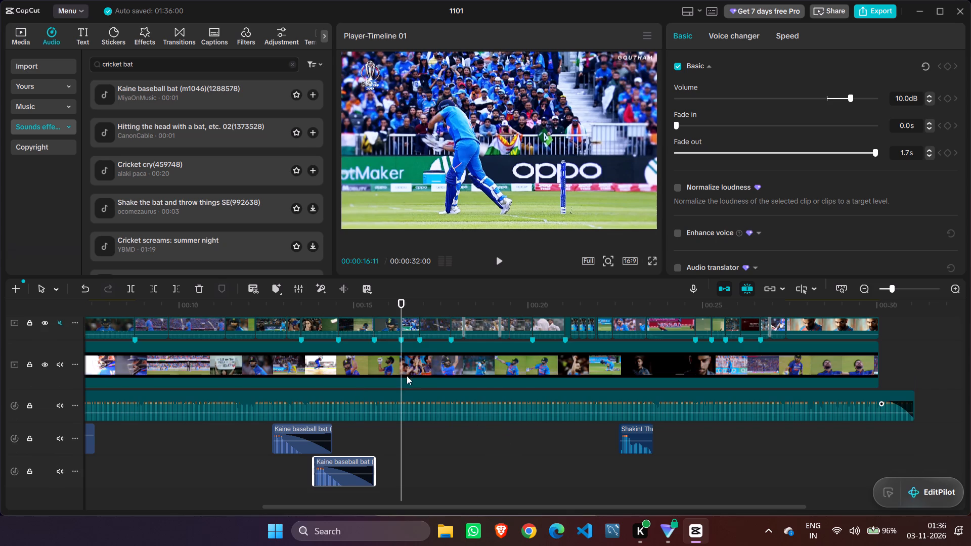
scroll(401, 351, "up", 2)
scroll(400, 363, "down", 1)
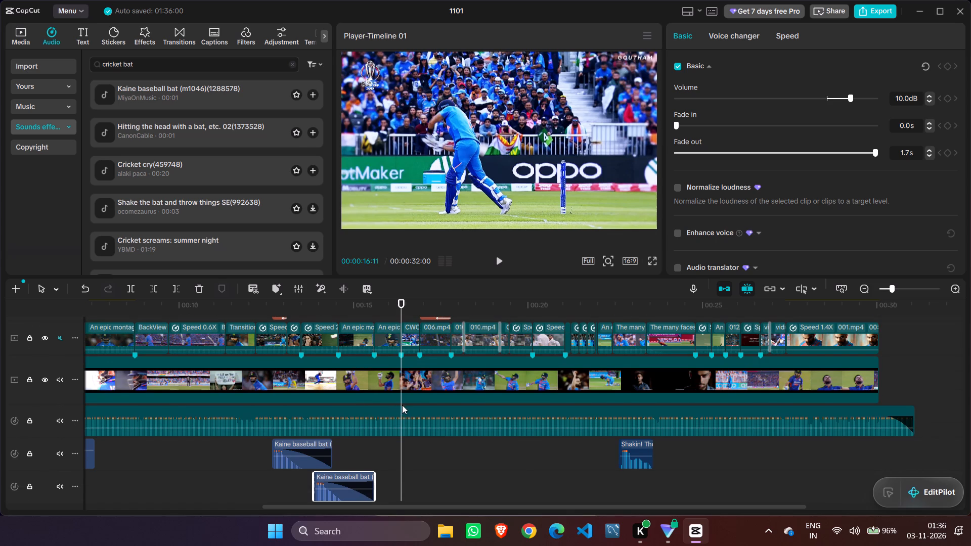
left_click_drag(401, 465, 342, 469)
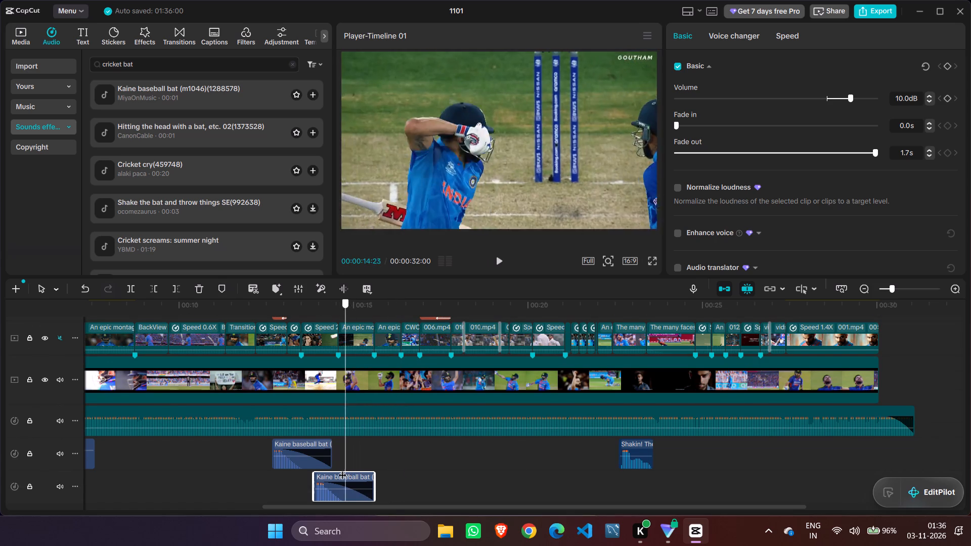
left_click_drag(342, 469, 302, 466)
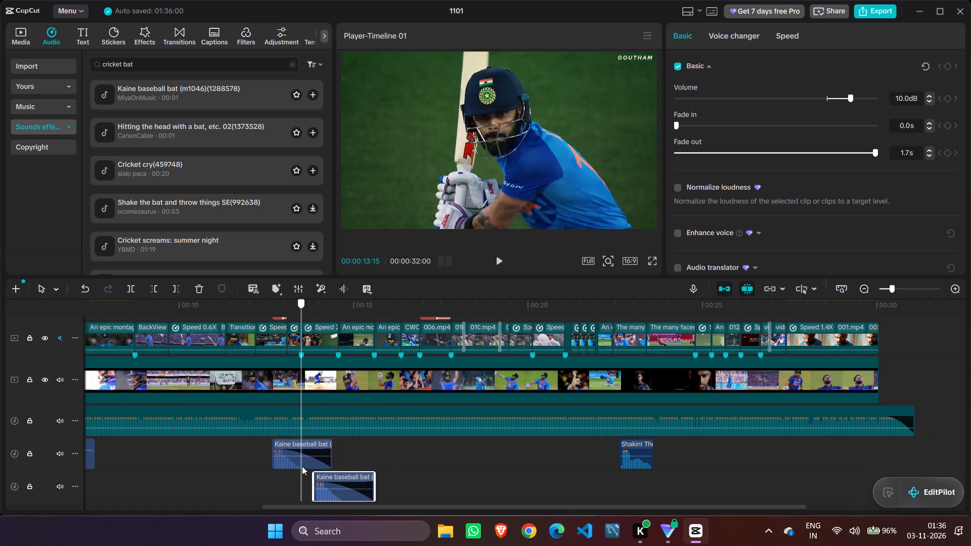
left_click_drag(302, 466, 312, 466)
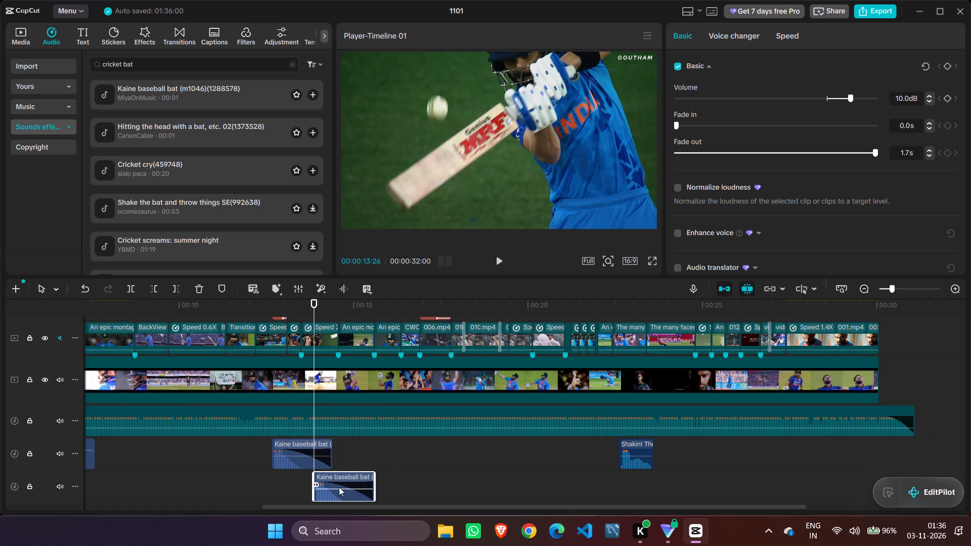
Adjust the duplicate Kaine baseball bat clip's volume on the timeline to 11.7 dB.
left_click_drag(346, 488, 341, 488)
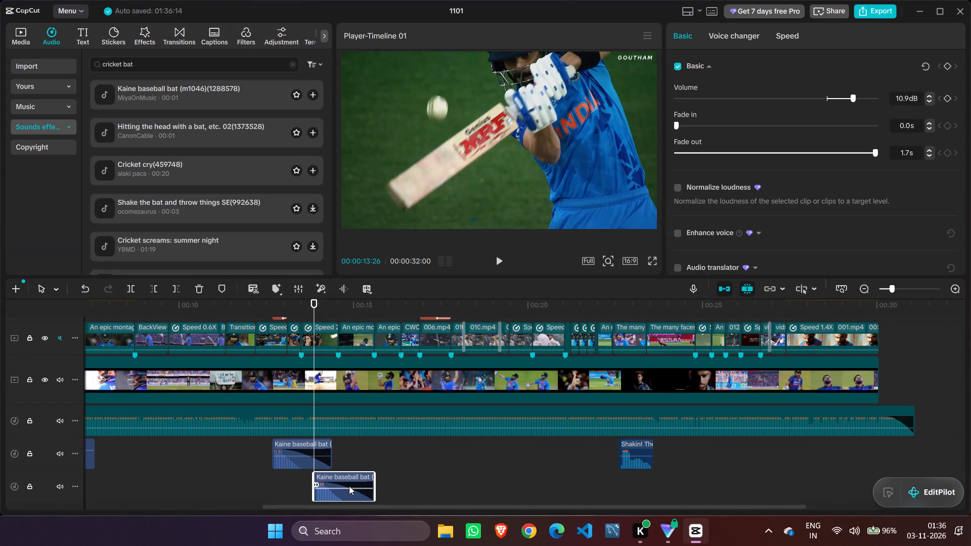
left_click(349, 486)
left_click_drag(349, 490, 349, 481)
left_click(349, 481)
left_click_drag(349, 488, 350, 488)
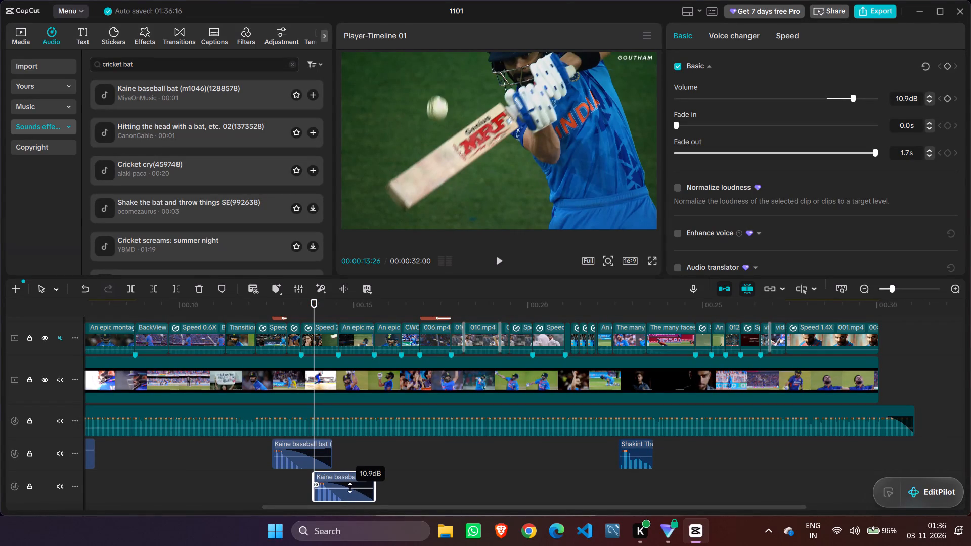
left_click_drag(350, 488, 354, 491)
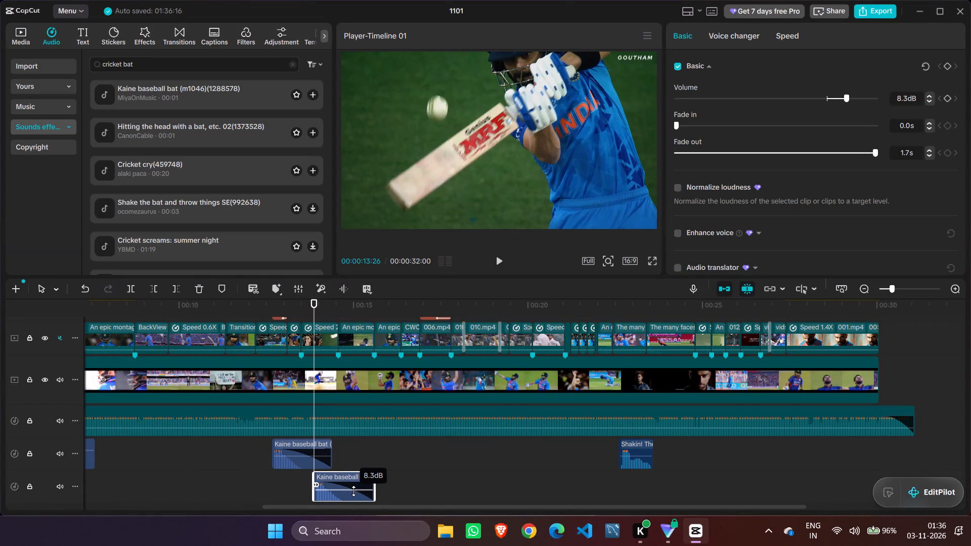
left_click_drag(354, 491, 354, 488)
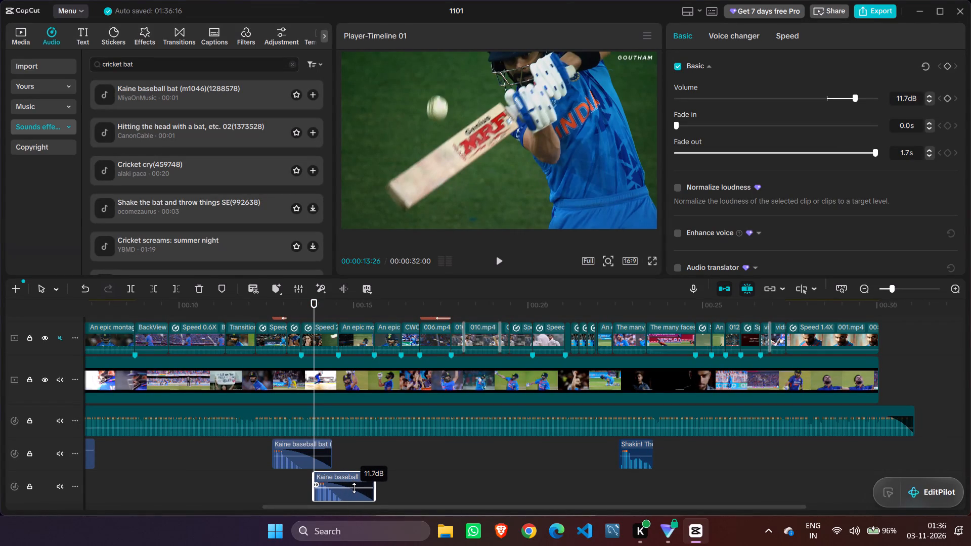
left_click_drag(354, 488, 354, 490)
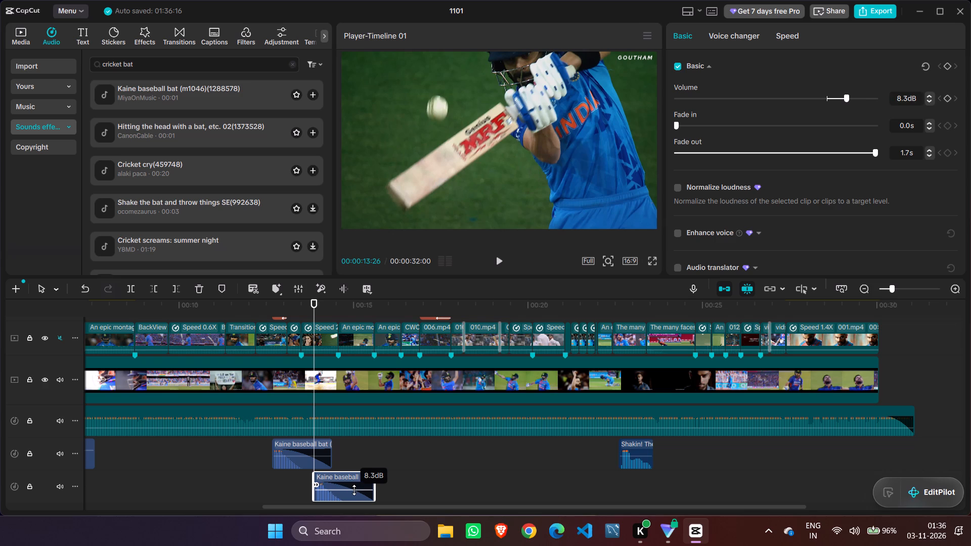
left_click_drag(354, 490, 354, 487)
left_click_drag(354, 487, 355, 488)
Set the duplicate Kaine baseball bat clip's volume to 10.0 dB.
left_click(899, 99)
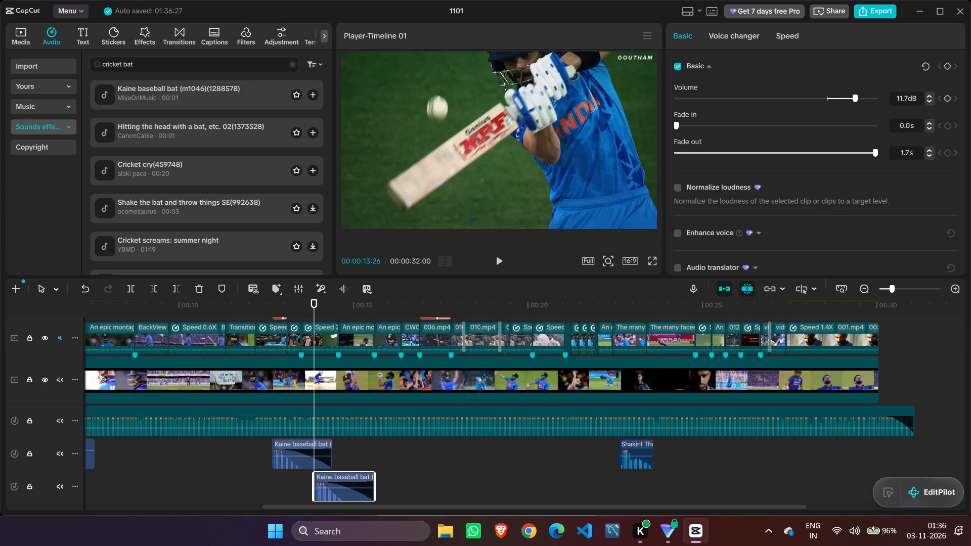
key("Right")
key("BackSpace")
key("0")
key("Right")
key("Right")
key("BackSpace")
key("0")
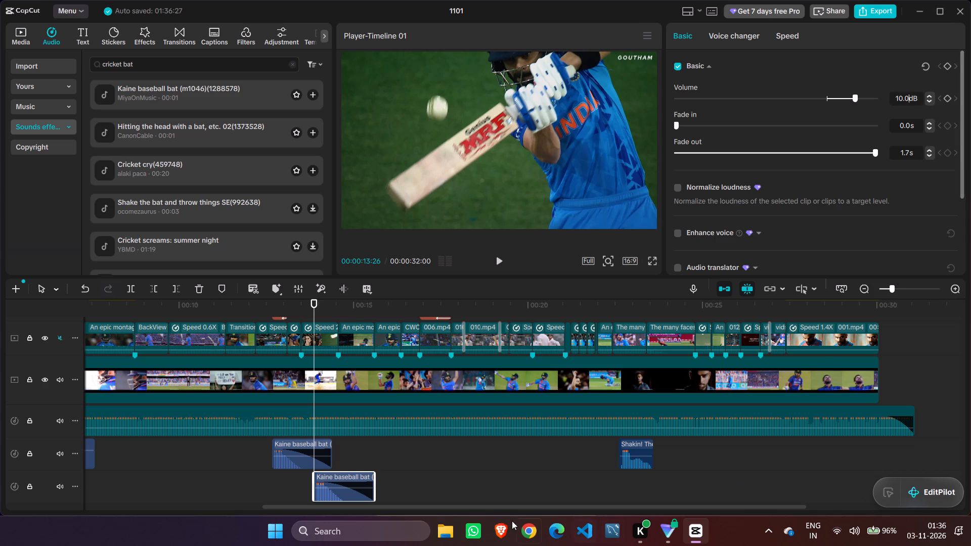
left_click(467, 464)
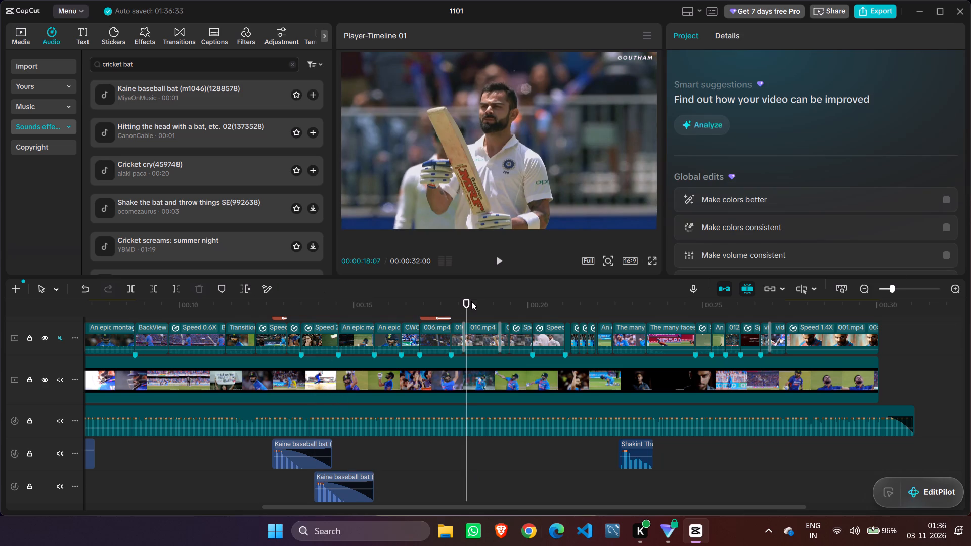
Move the duplicate Kaine baseball bat clip earlier on its audio track, starting at about 00:00:13:20.
left_click_drag(469, 303, 302, 348)
left_click_drag(346, 493, 339, 497)
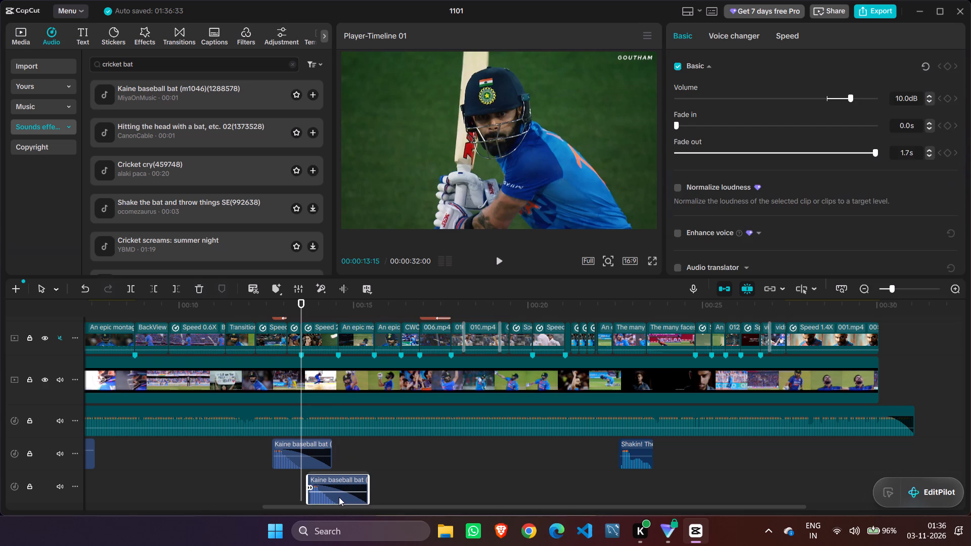
left_click_drag(339, 497, 340, 478)
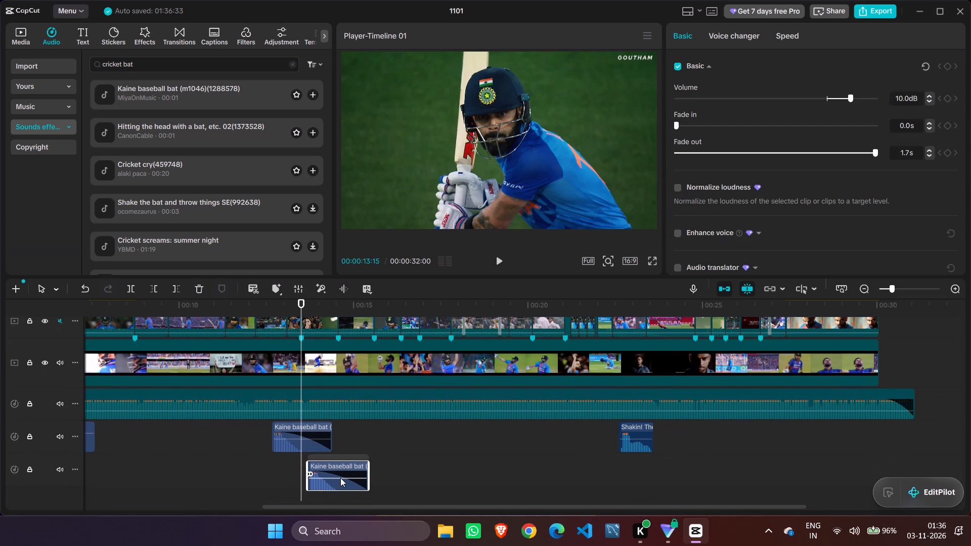
left_click_drag(340, 478, 339, 474)
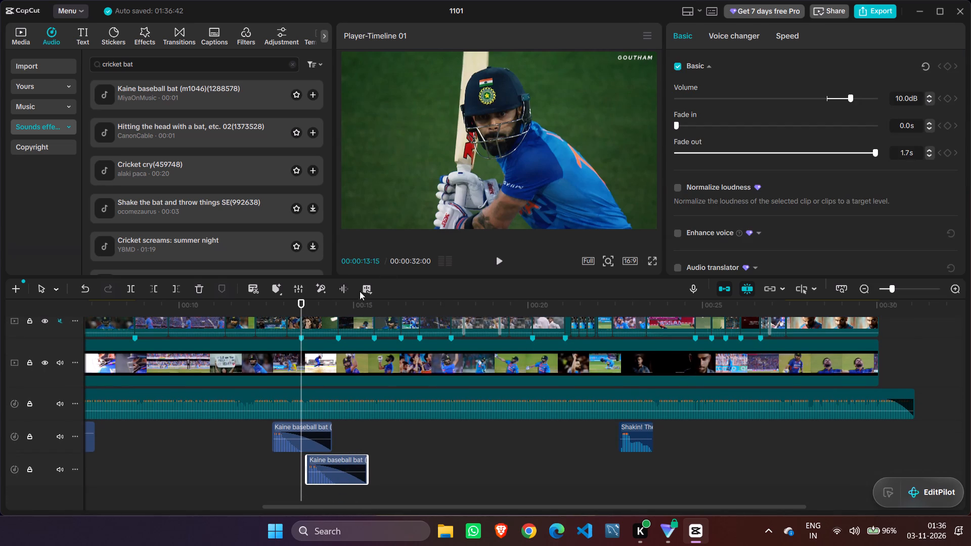
Play back and scrub the batting shots between about 00:00:12:20 and 00:00:14:23 to check where the bat meets the ball.
left_click(499, 261)
left_click(499, 261)
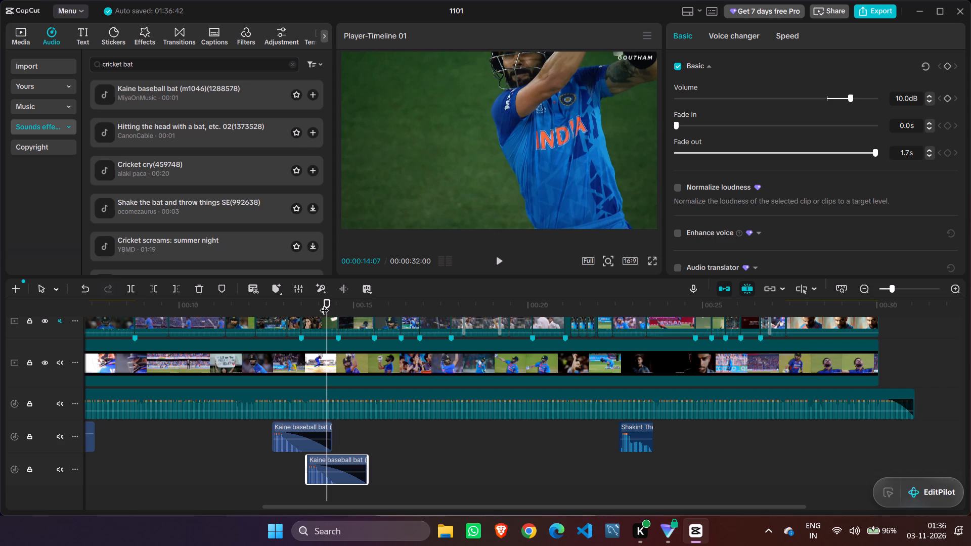
left_click_drag(326, 299, 235, 300)
left_click(501, 256)
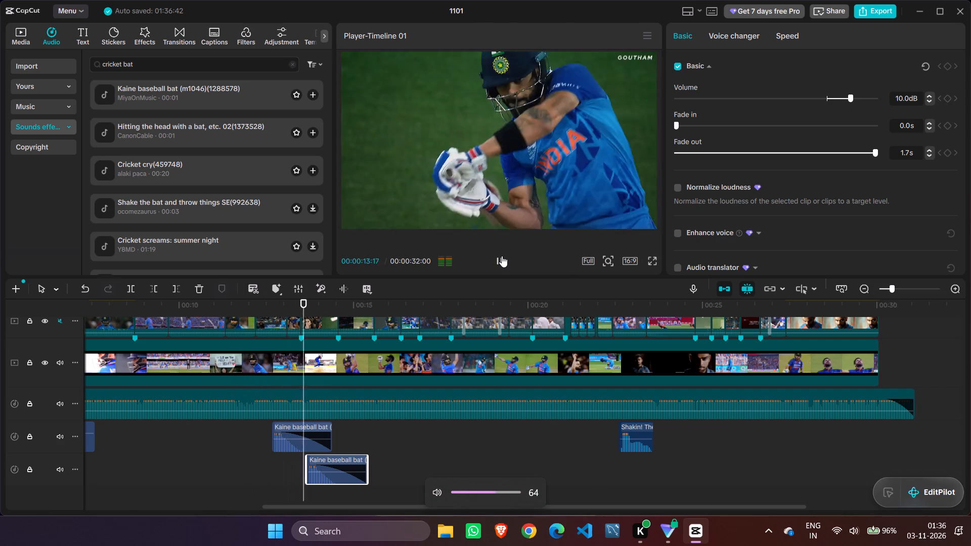
left_click(503, 256)
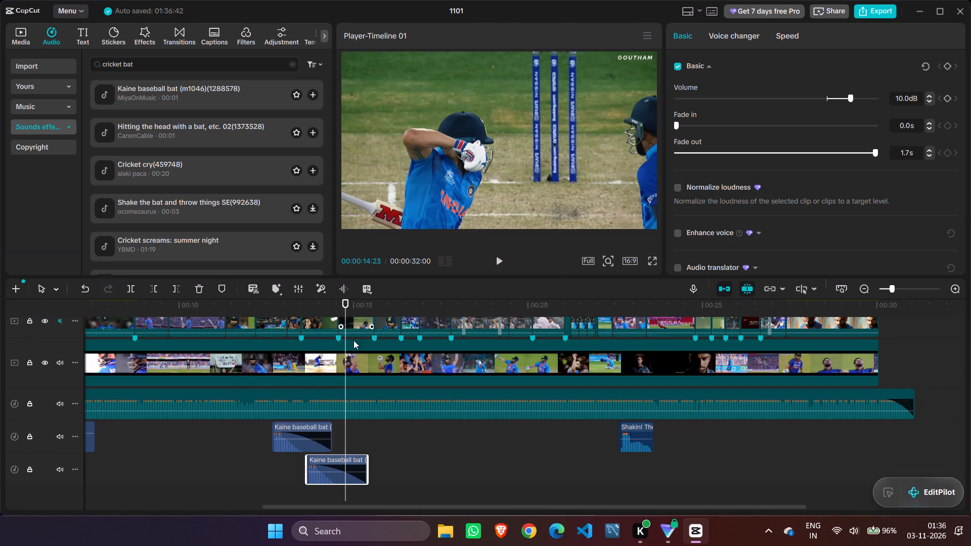
left_click_drag(346, 423, 292, 428)
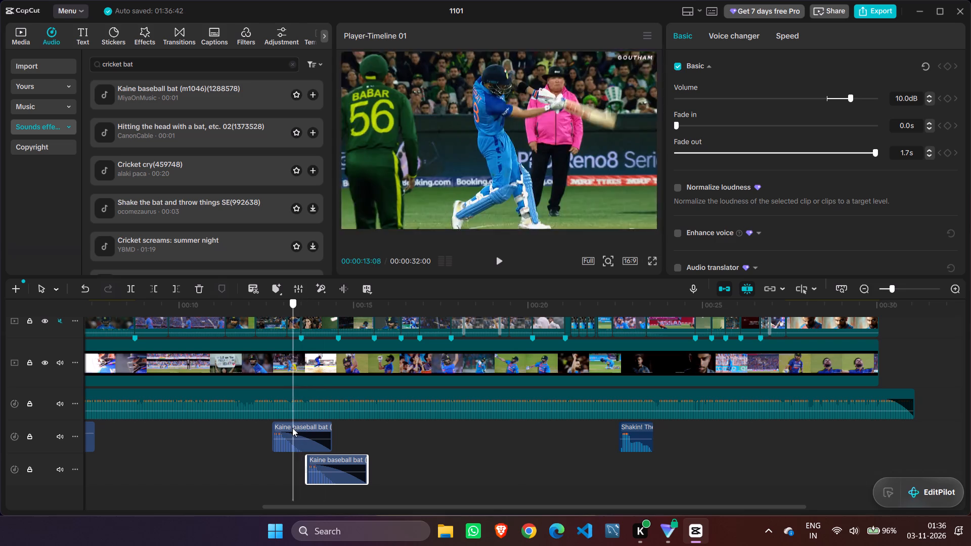
left_click_drag(292, 428, 310, 431)
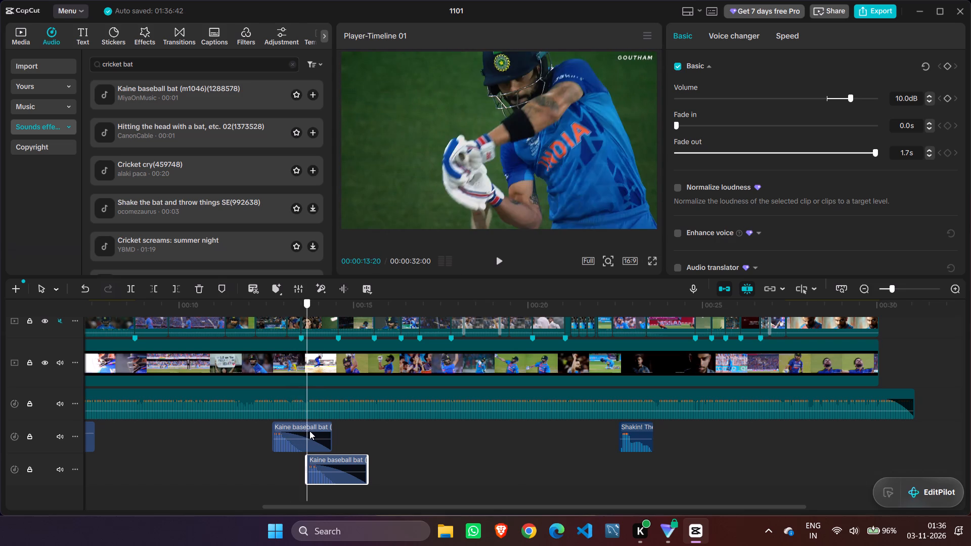
left_click_drag(310, 431, 335, 433)
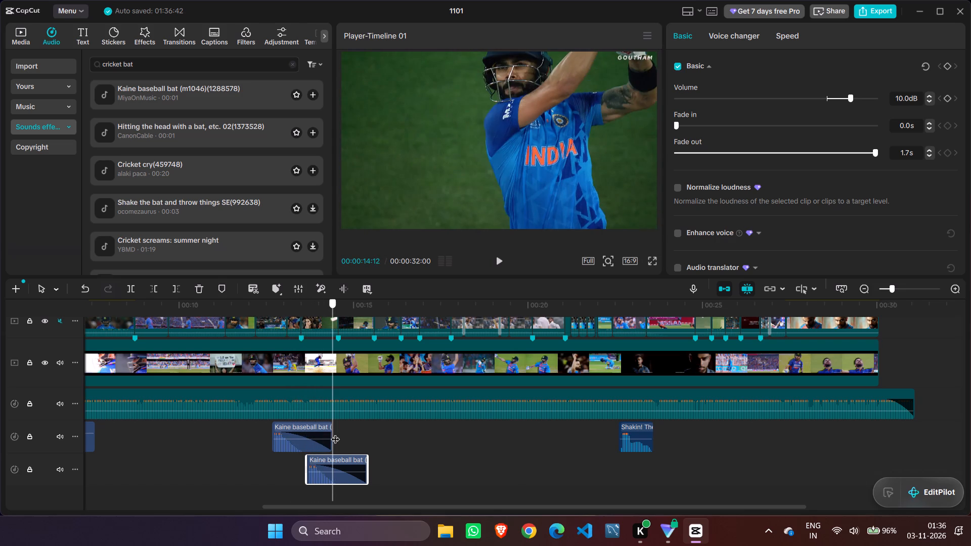
left_click_drag(335, 433, 275, 423)
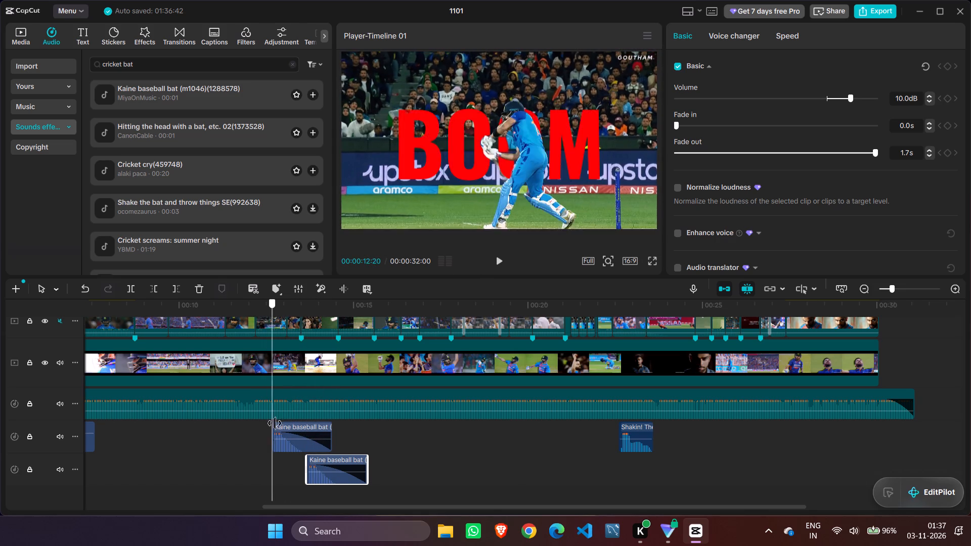
left_click_drag(275, 423, 294, 425)
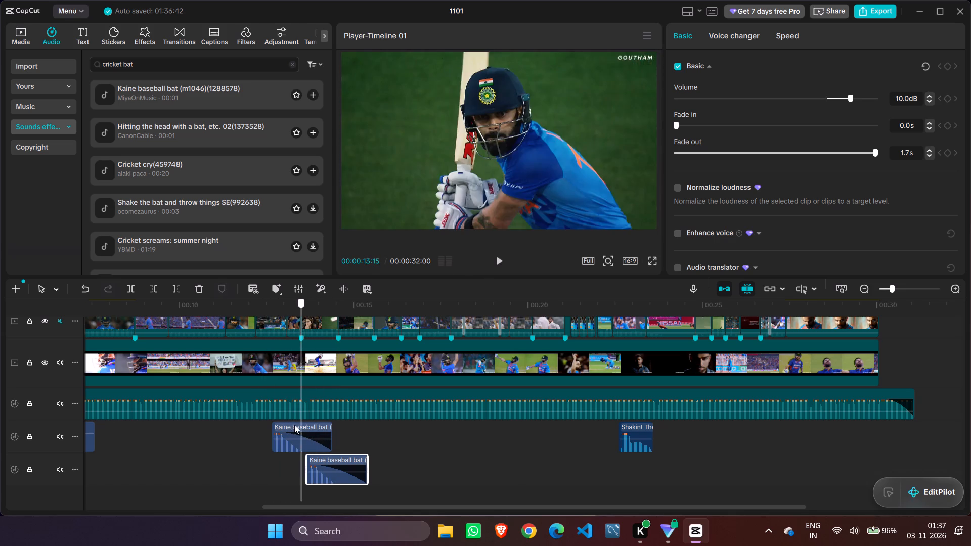
left_click_drag(294, 425, 290, 425)
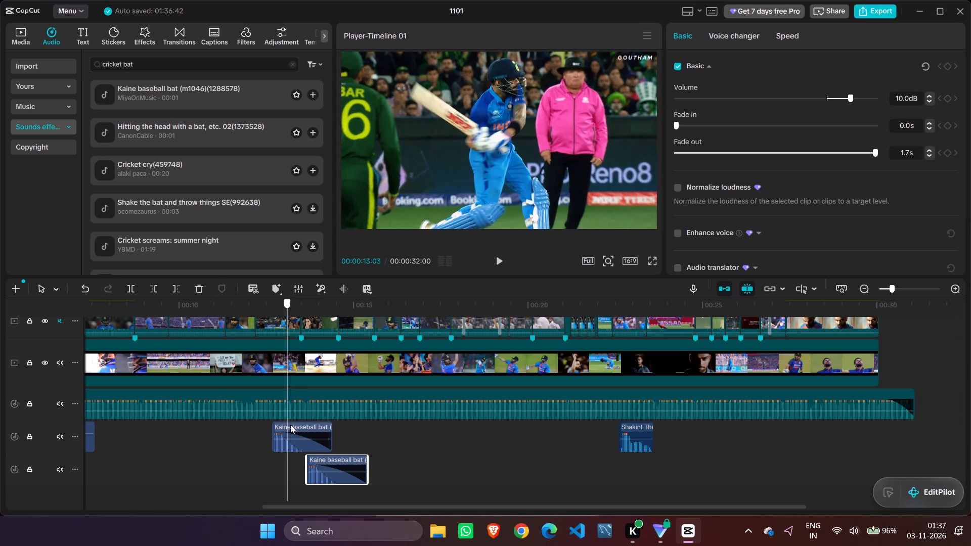
Paste another copy of the Kaine baseball bat clip at 00:00:13:06, on an audio track between the two existing bat sounds.
left_click_drag(290, 425, 291, 425)
scroll(291, 423, "down", 4)
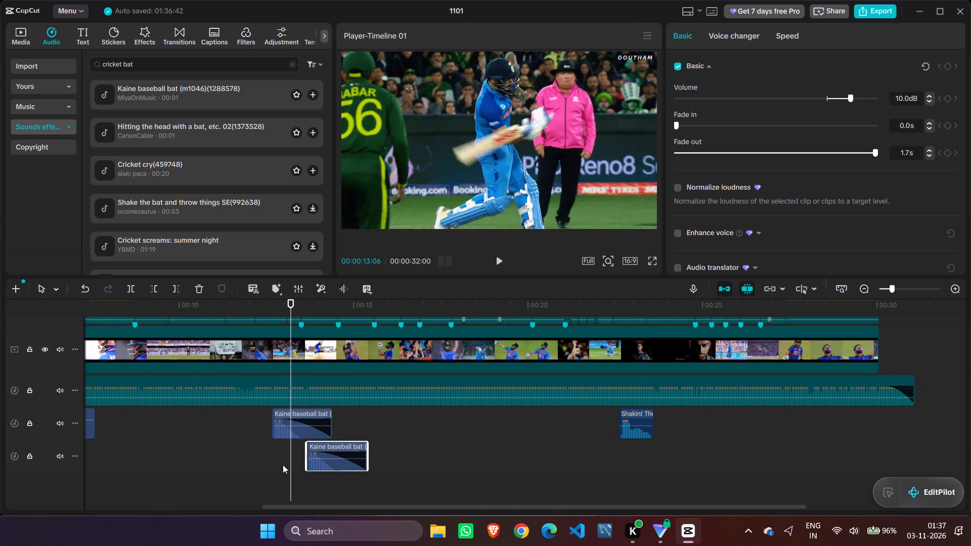
right_click(283, 465)
left_click(308, 470)
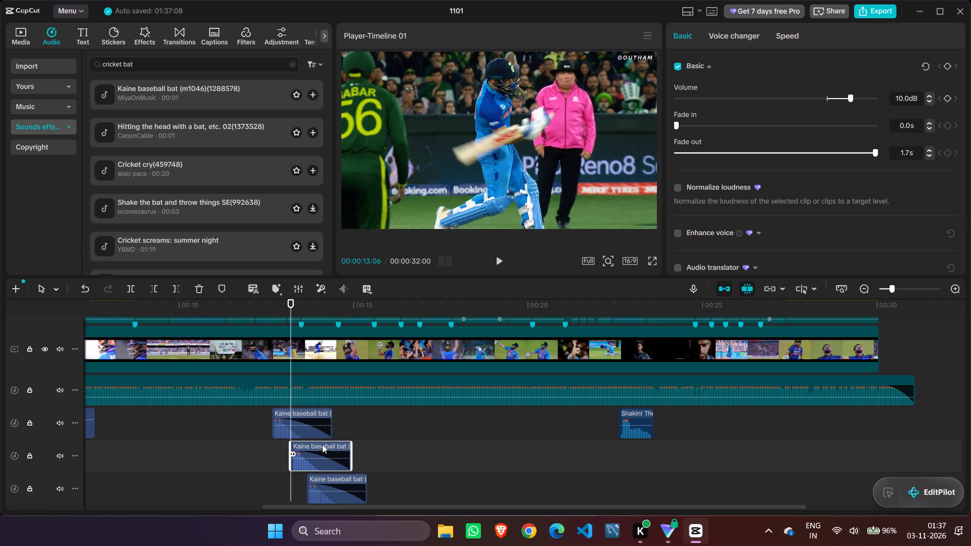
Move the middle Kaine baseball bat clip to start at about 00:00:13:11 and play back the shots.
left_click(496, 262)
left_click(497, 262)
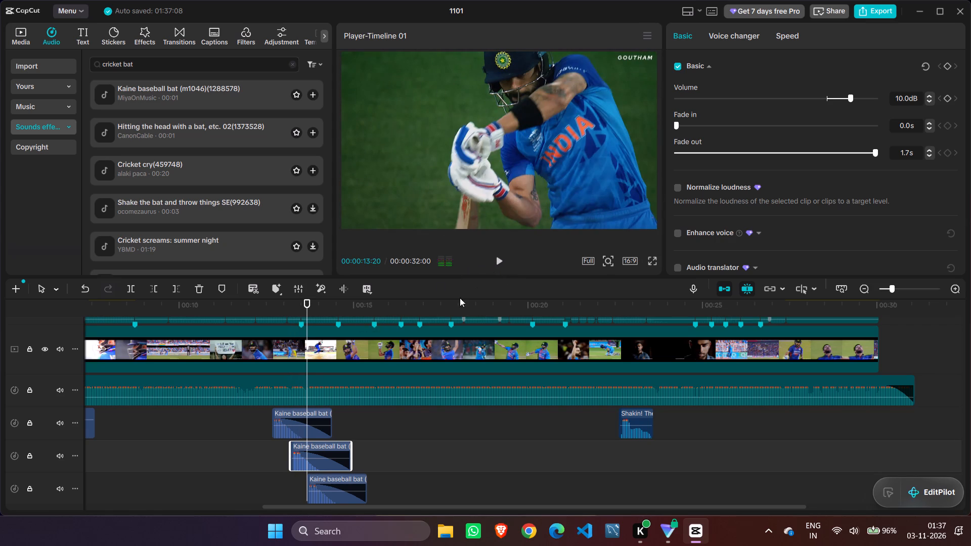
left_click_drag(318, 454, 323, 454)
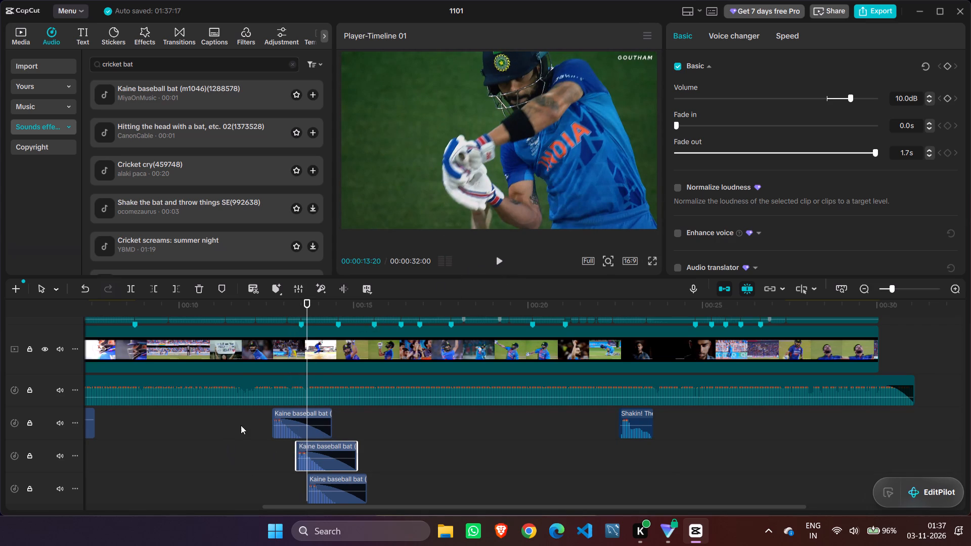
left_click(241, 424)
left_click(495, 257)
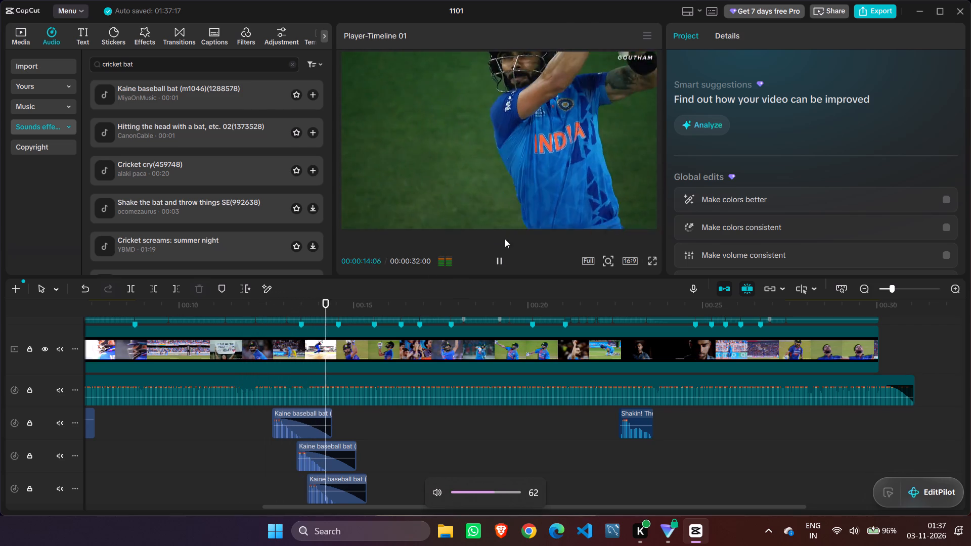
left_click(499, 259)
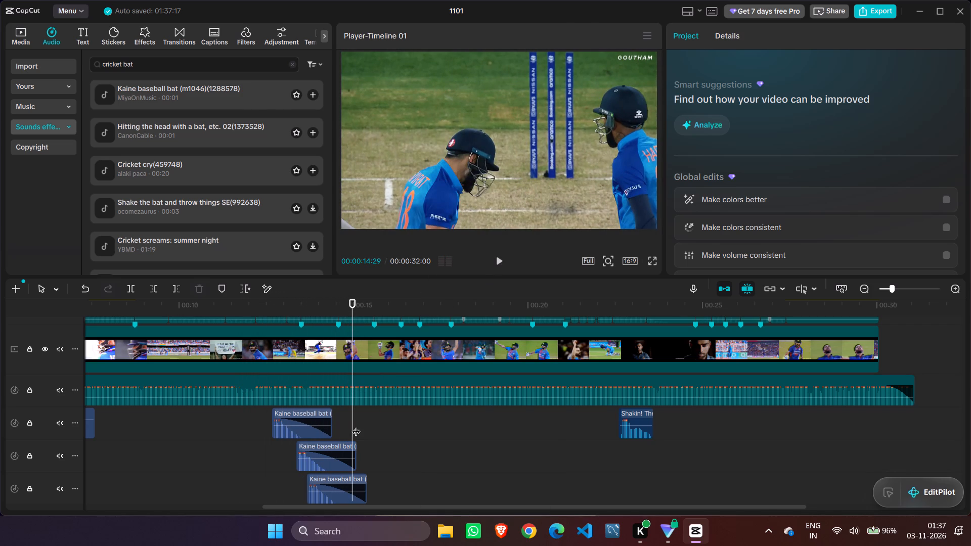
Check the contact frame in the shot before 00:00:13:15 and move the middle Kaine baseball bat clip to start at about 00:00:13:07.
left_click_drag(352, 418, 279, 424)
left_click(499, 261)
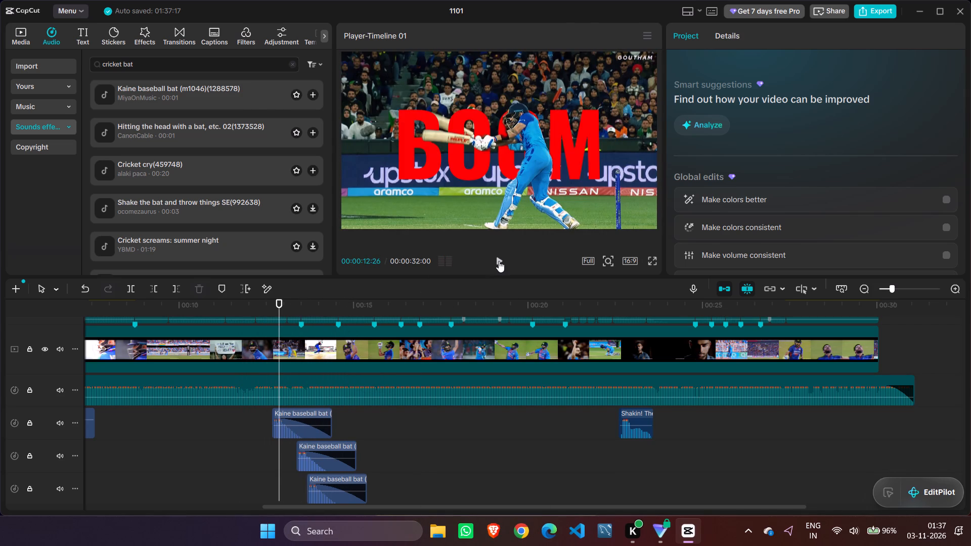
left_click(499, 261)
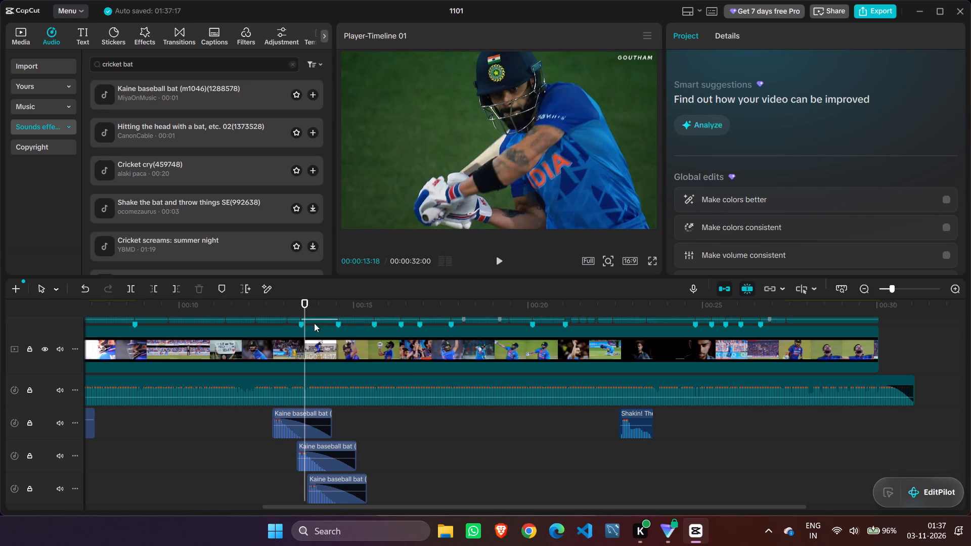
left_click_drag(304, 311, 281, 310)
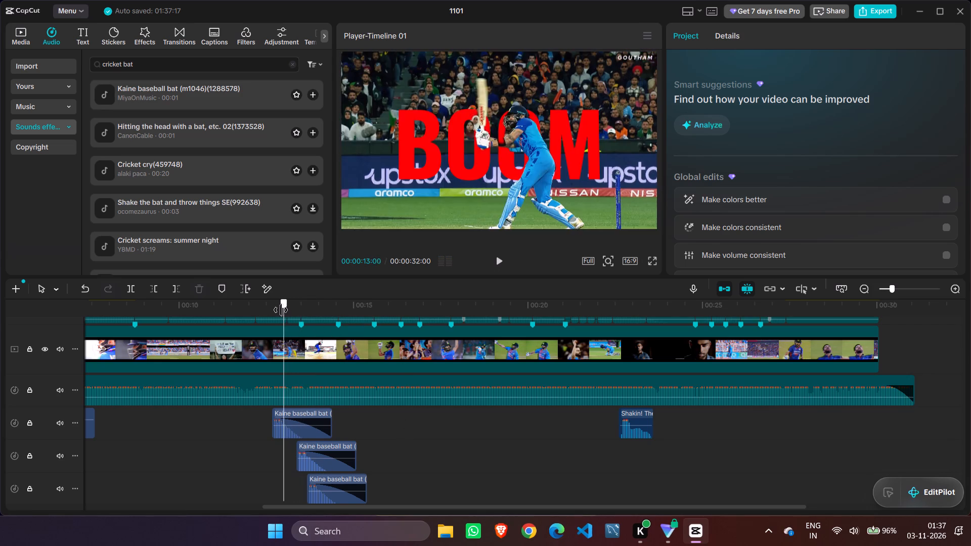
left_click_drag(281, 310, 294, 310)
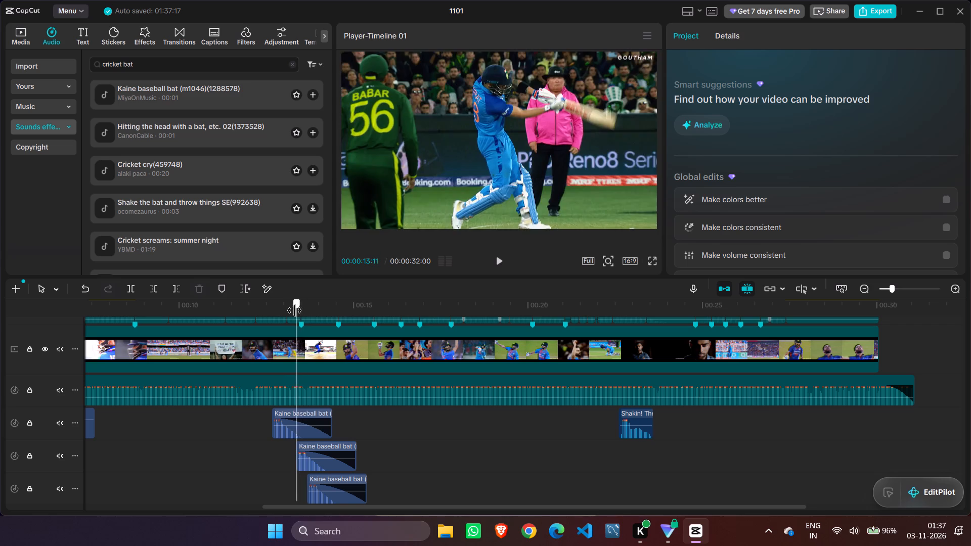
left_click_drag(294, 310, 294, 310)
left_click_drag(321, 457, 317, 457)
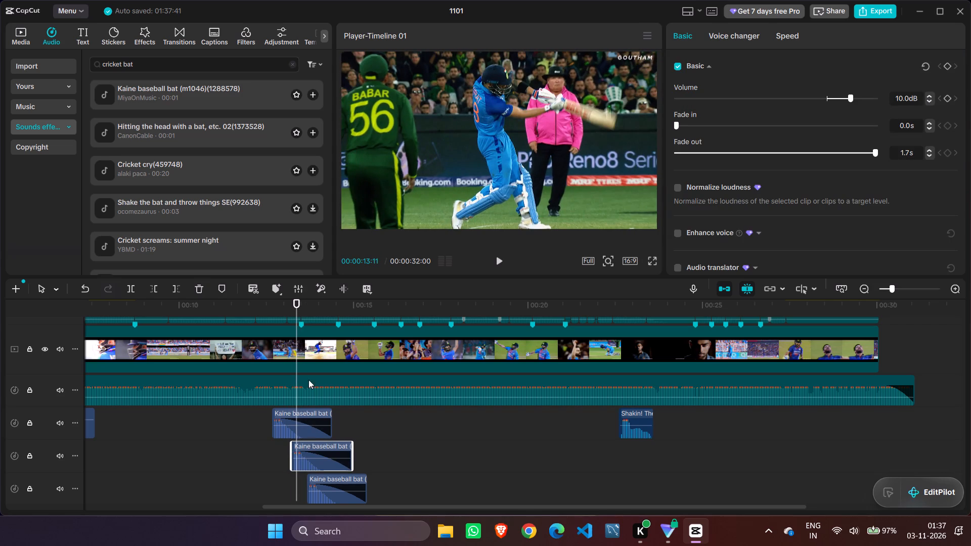
Play back the batting shots between about 00:00:12:08 and 00:00:14:29 to check the sync of the three bat sounds.
left_click(217, 431)
left_click(499, 261)
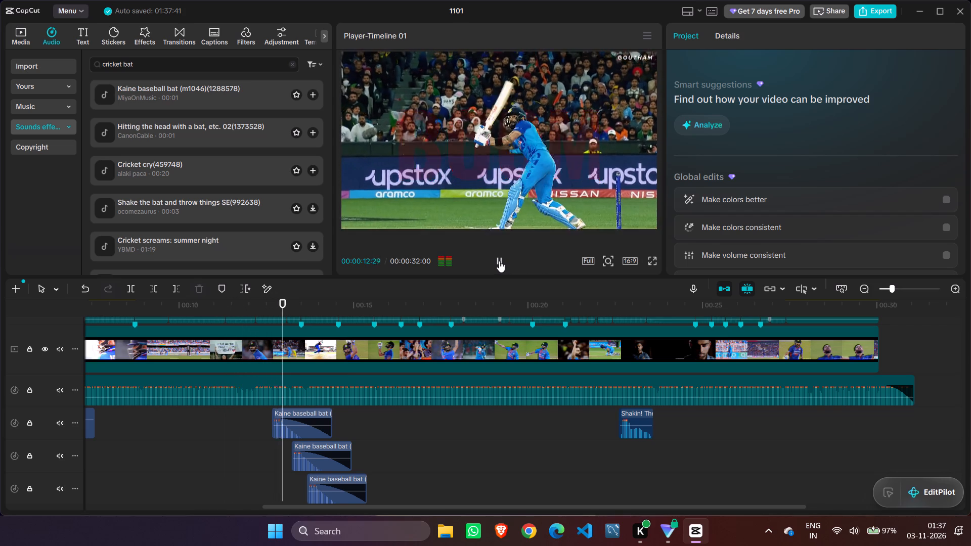
left_click(503, 253)
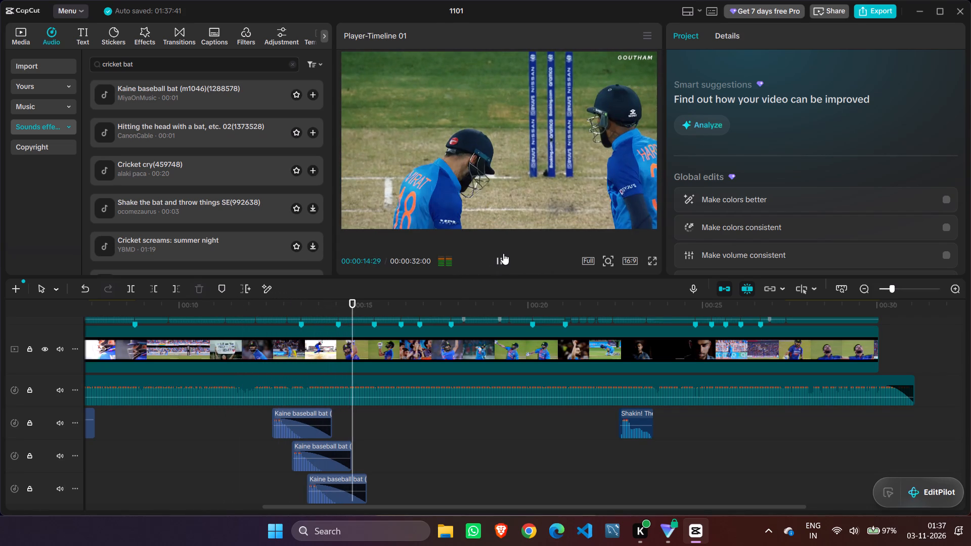
scroll(428, 342, "down", 2)
left_click_drag(354, 378, 258, 383)
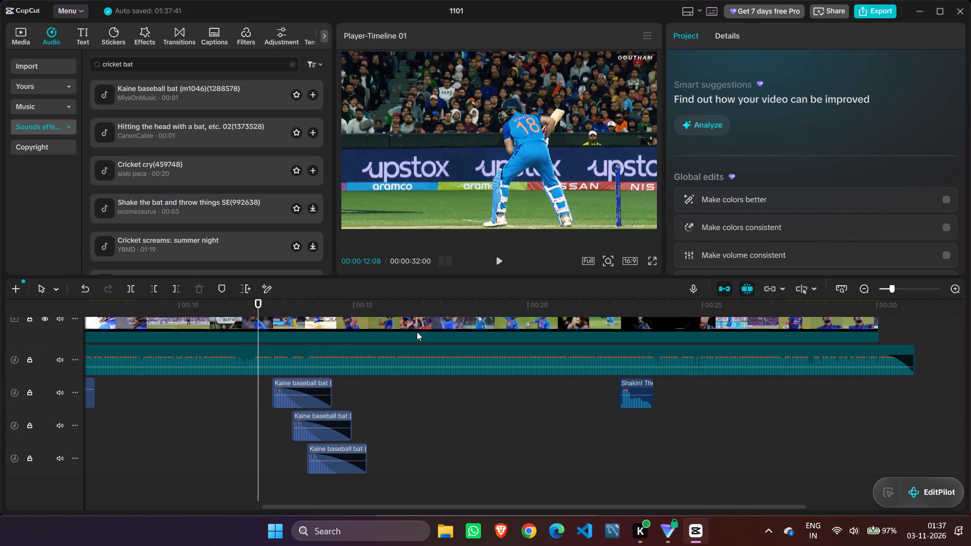
left_click(502, 260)
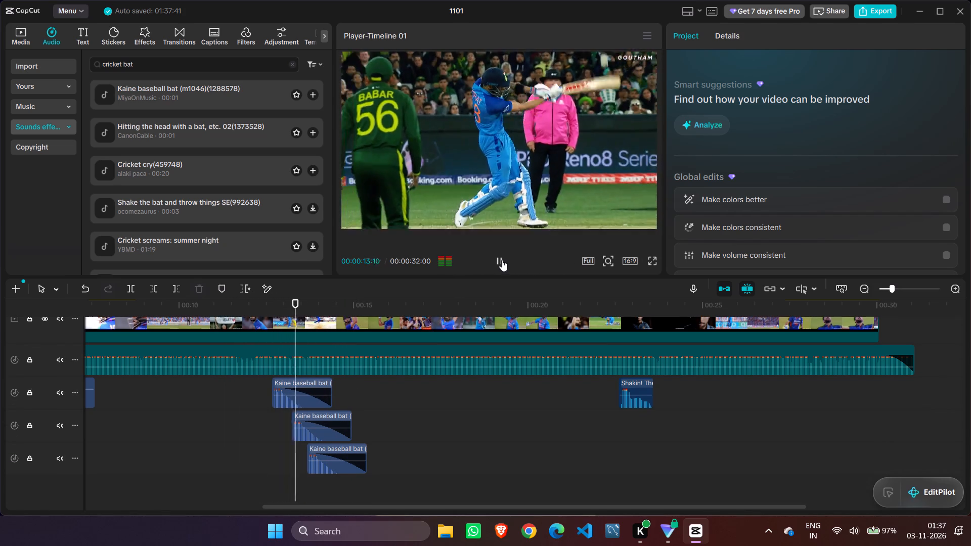
left_click(502, 260)
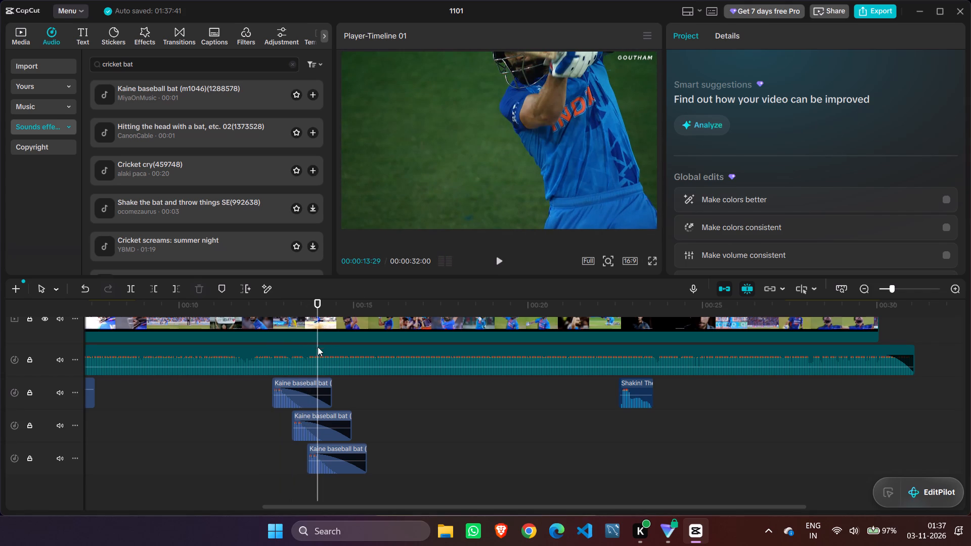
left_click_drag(318, 485, 269, 481)
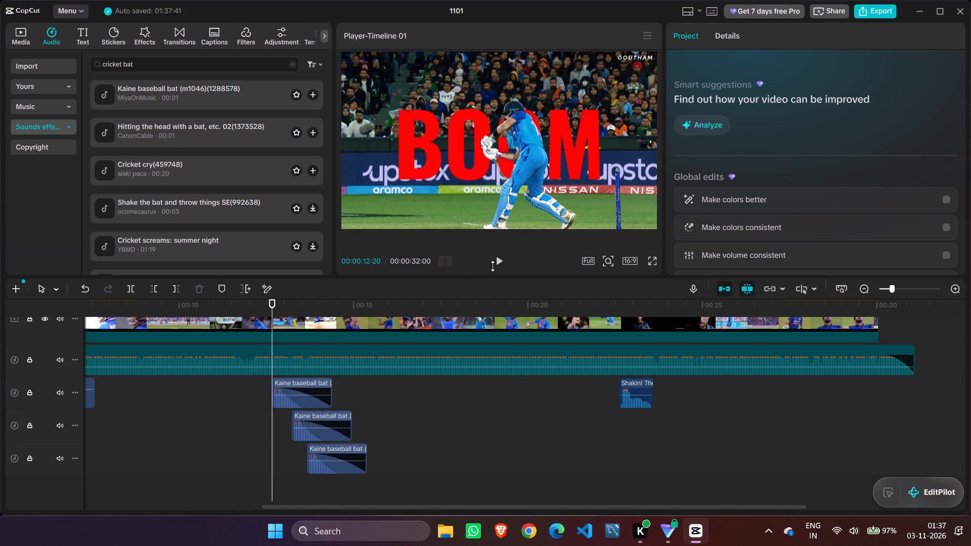
left_click(500, 257)
left_click(499, 256)
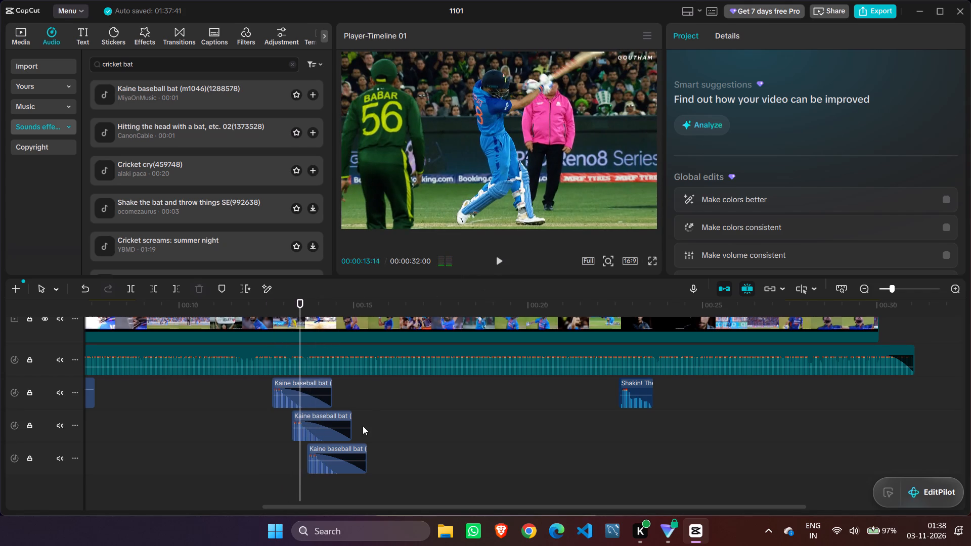
Nudge the middle Kaine baseball bat clip slightly earlier, starting at about 00:00:13:05, just before the 00:00:13:07 frame.
left_click_drag(299, 302, 293, 302)
left_click(323, 418)
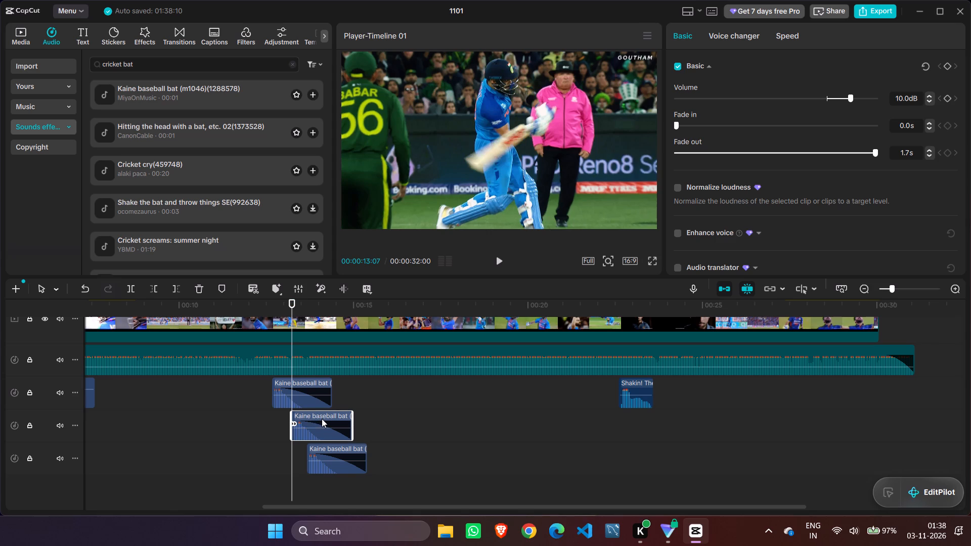
left_click(315, 432)
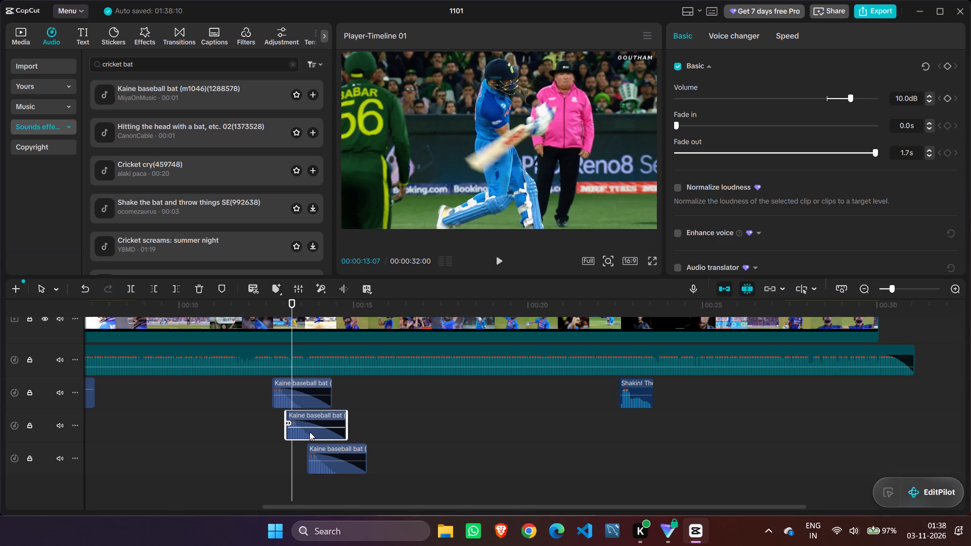
double_click(955, 285)
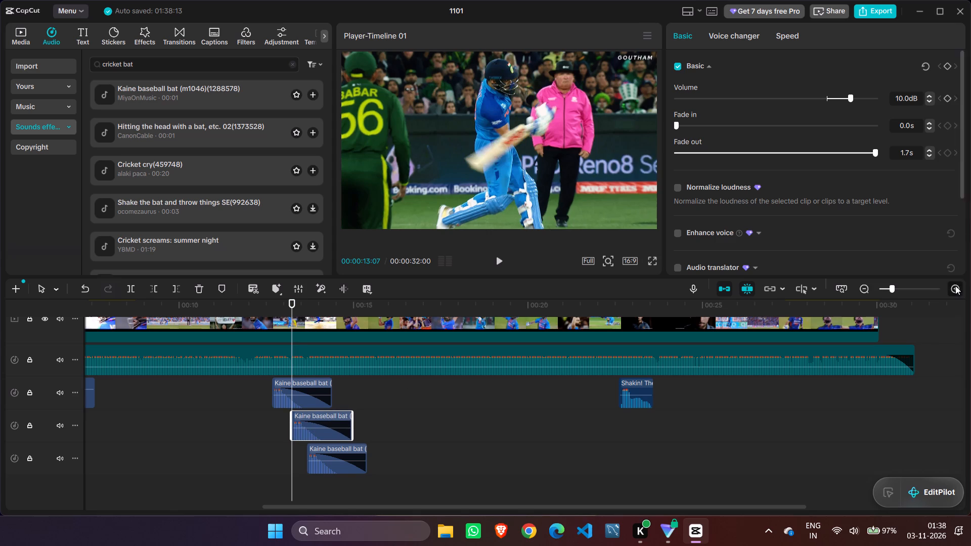
left_click_drag(358, 425, 350, 426)
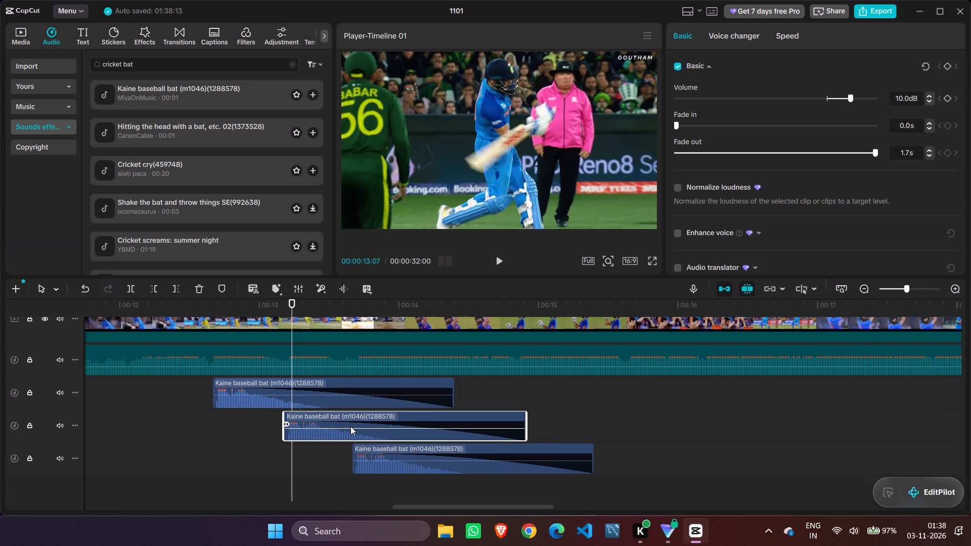
Nudge the middle Kaine baseball bat clip slightly later, starting at about 00:00:13:06.
left_click_drag(350, 426, 353, 428)
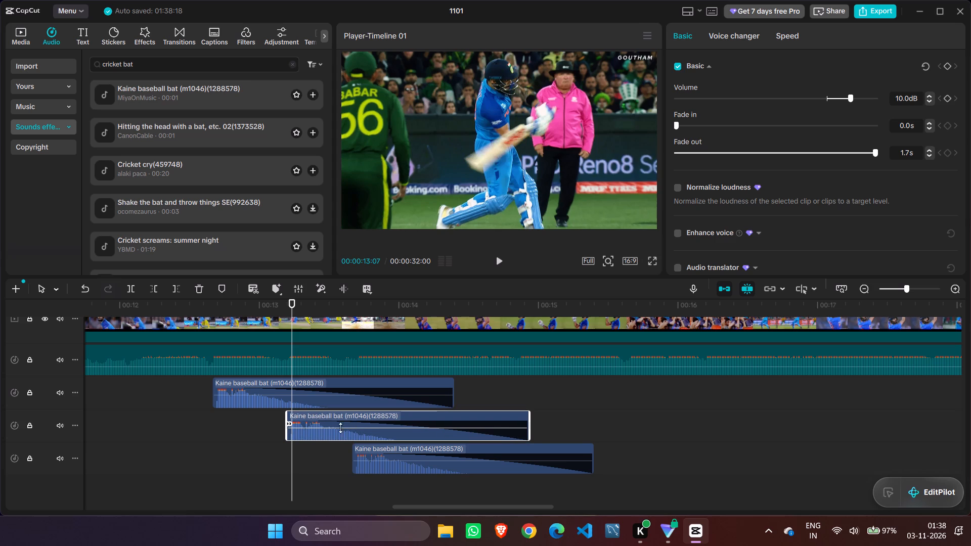
Play back the three batting shots repeatedly between about 00:00:12:11 and 00:00:15:02 to check the bat sound sync.
left_click(282, 463)
left_click_drag(281, 454, 141, 479)
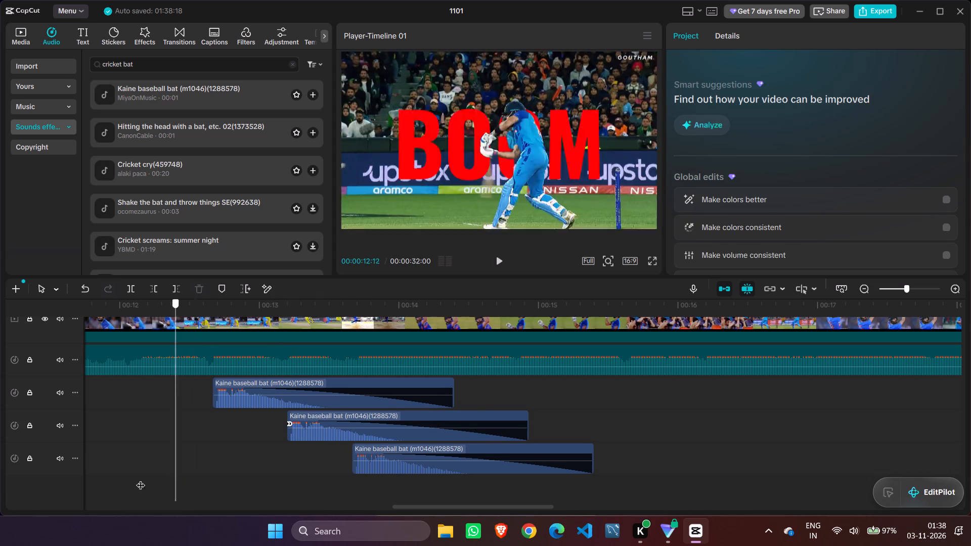
left_click_drag(141, 479, 119, 483)
left_click(497, 261)
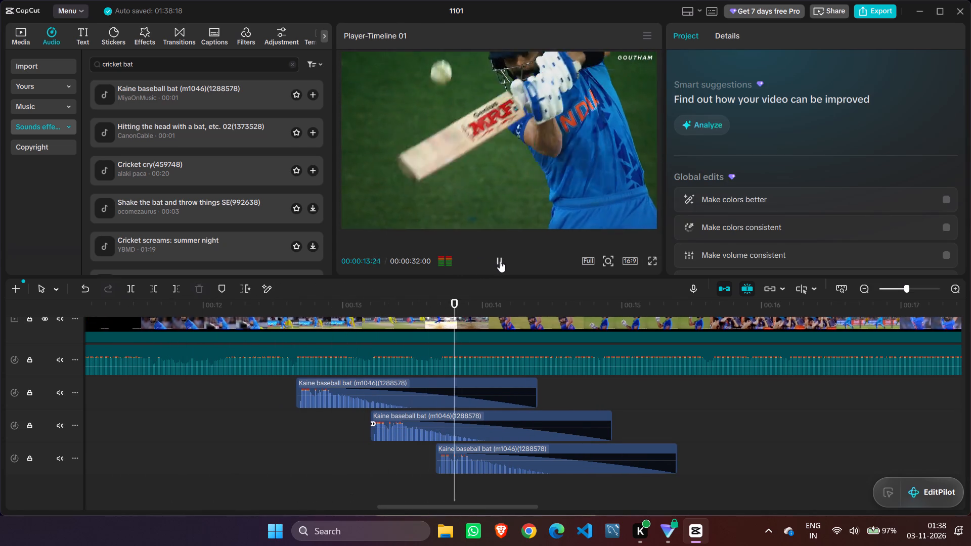
left_click(501, 257)
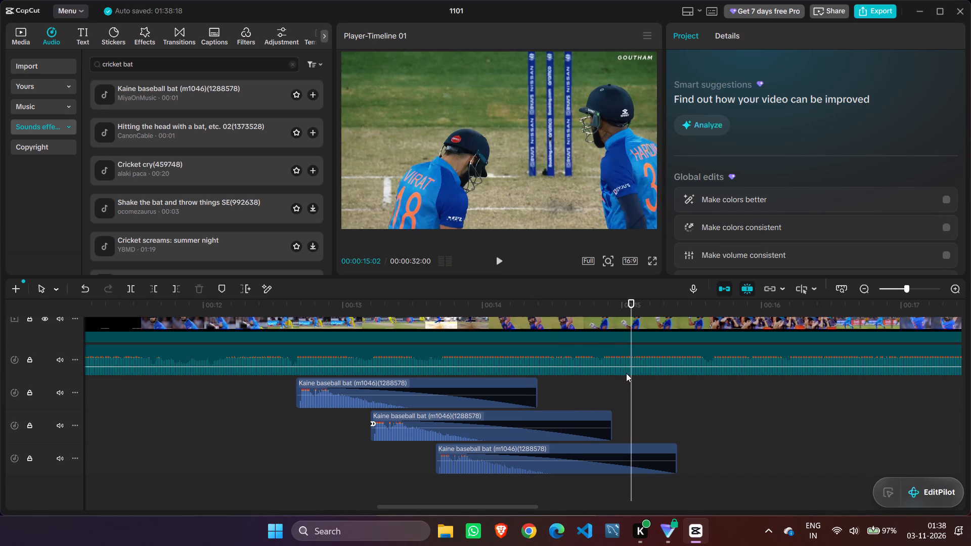
left_click_drag(631, 383, 254, 417)
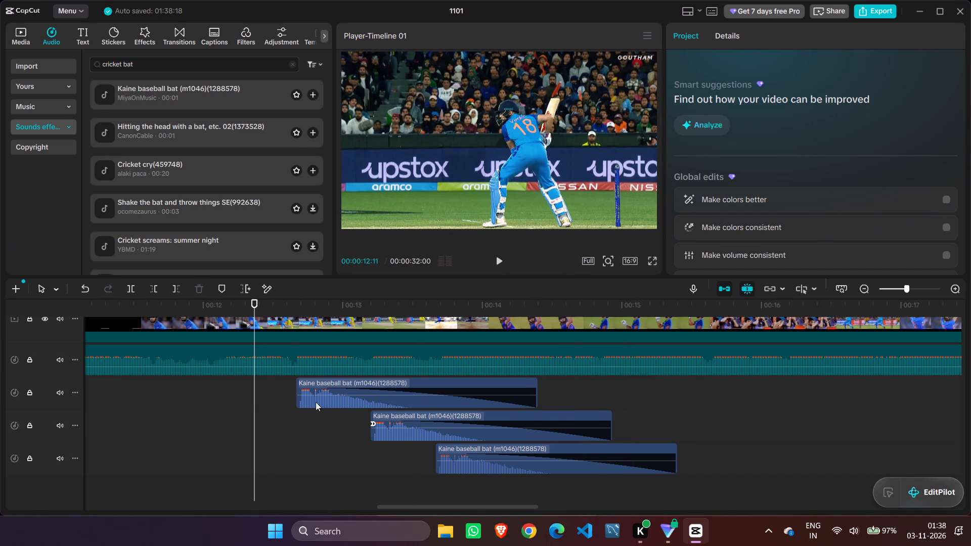
left_click(502, 261)
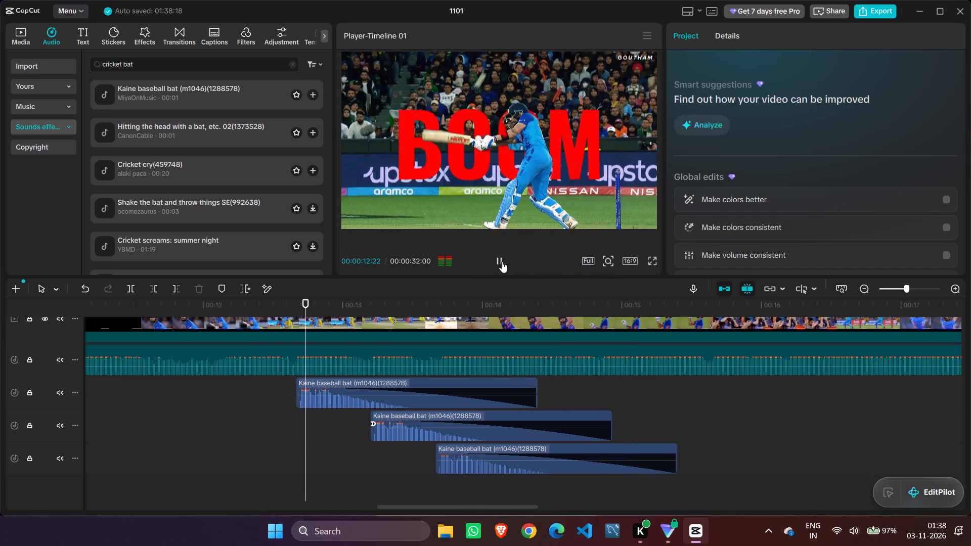
left_click(502, 261)
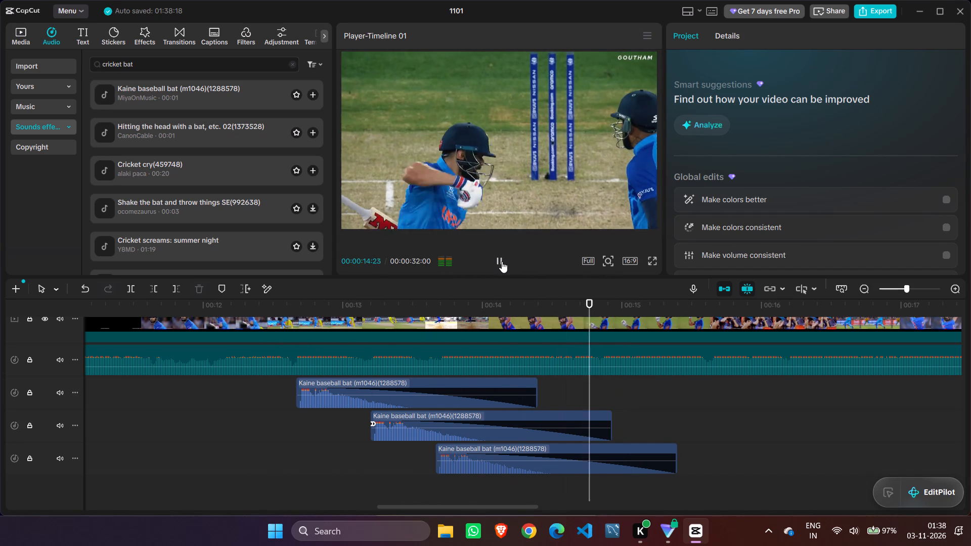
left_click_drag(607, 384, 427, 429)
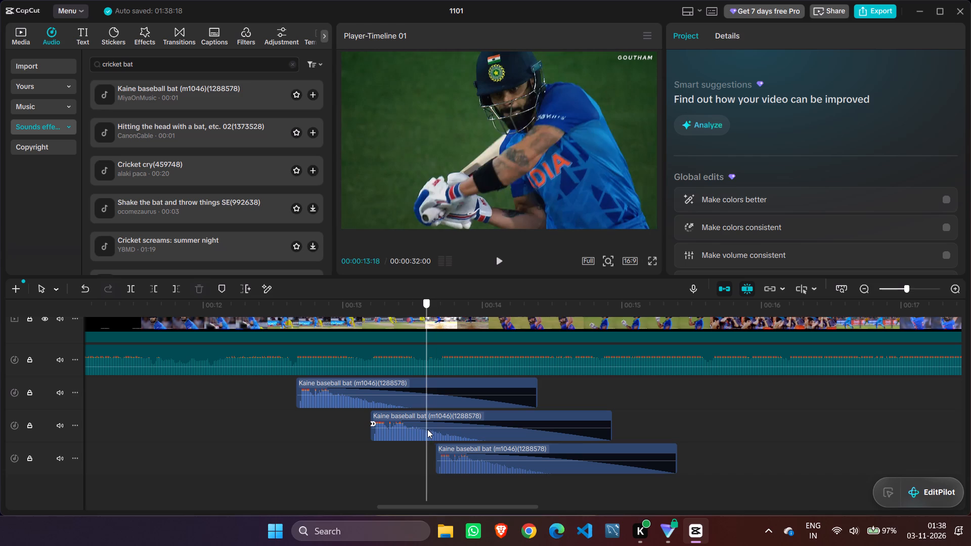
left_click_drag(427, 429, 426, 429)
left_click(496, 262)
left_click(496, 262)
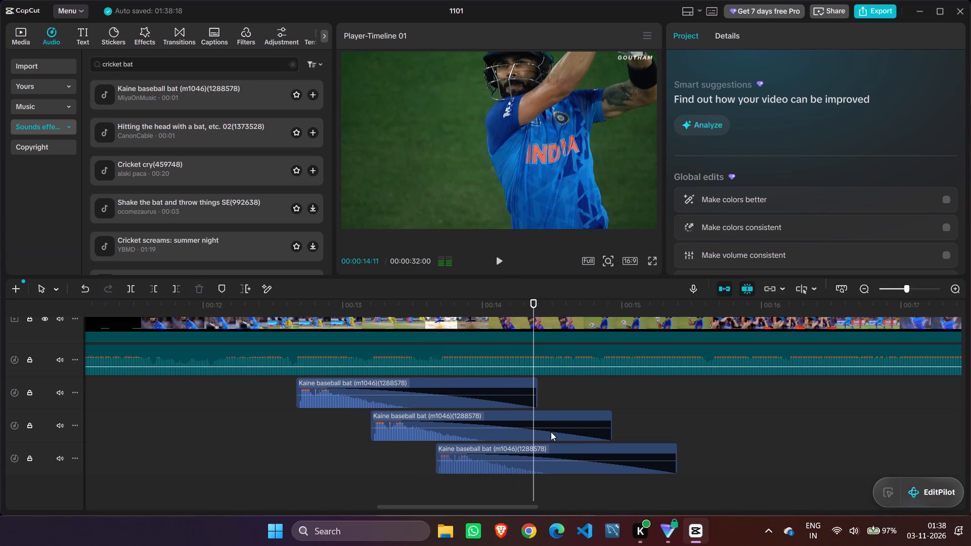
Set the fade out of the last Kaine baseball bat clip, on the lowest audio track, to 0.0s.
left_click(572, 467)
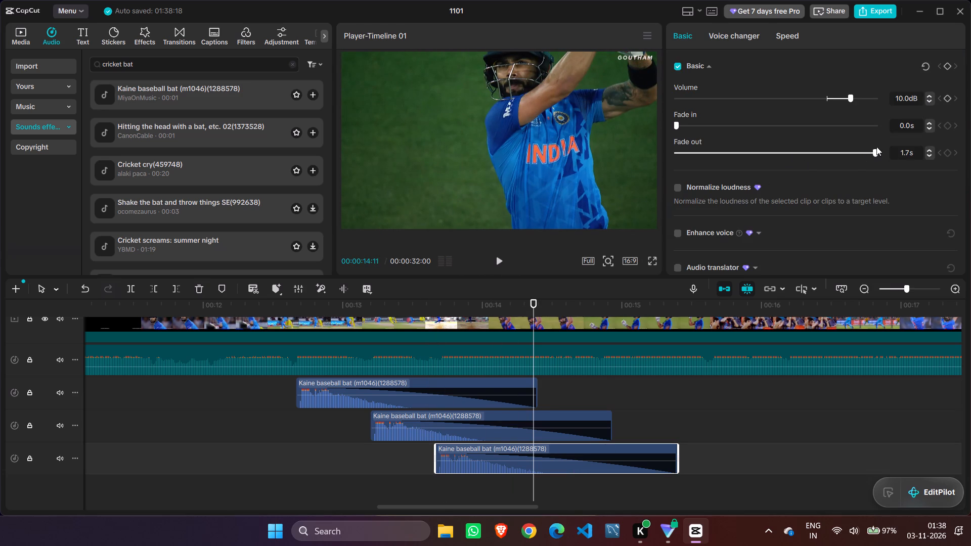
left_click_drag(876, 153, 586, 197)
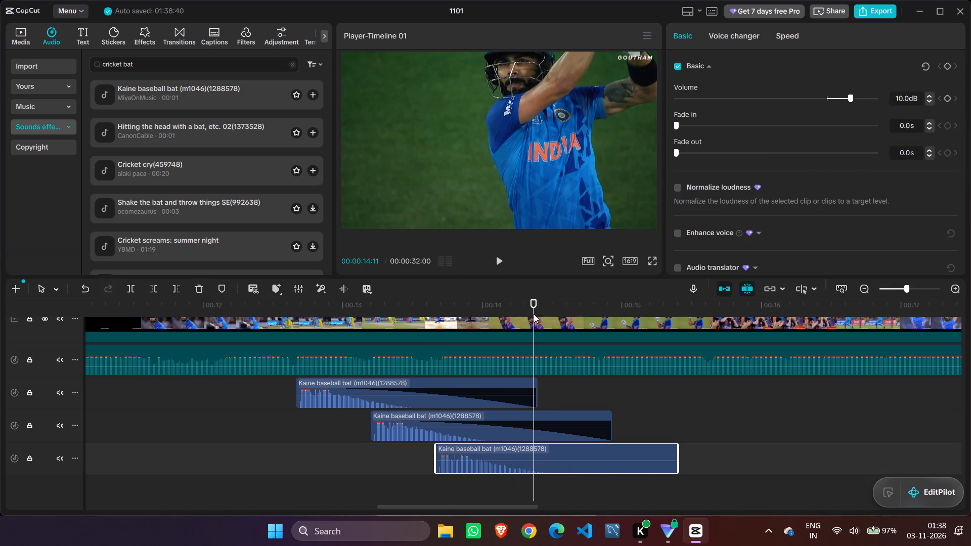
Play back the second and third batting shots up to about 00:00:16:00 to hear the last bat sound.
left_click_drag(535, 298, 529, 300)
left_click_drag(534, 305, 326, 339)
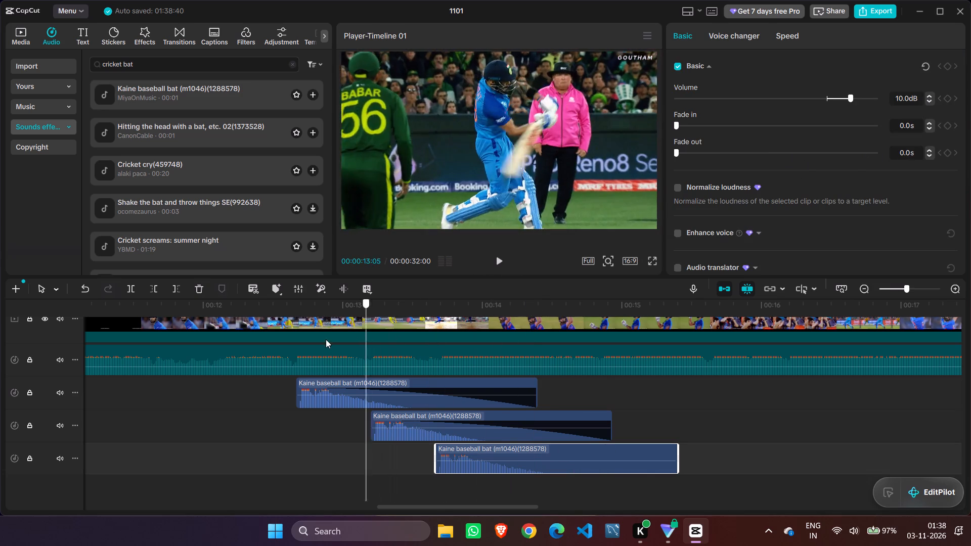
left_click_drag(326, 339, 321, 341)
left_click(500, 261)
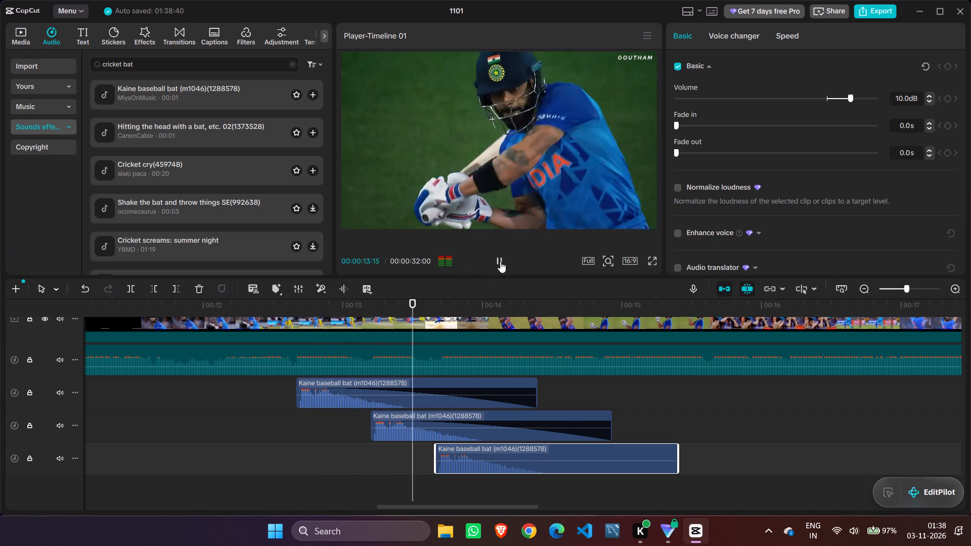
left_click(500, 261)
left_click(500, 261)
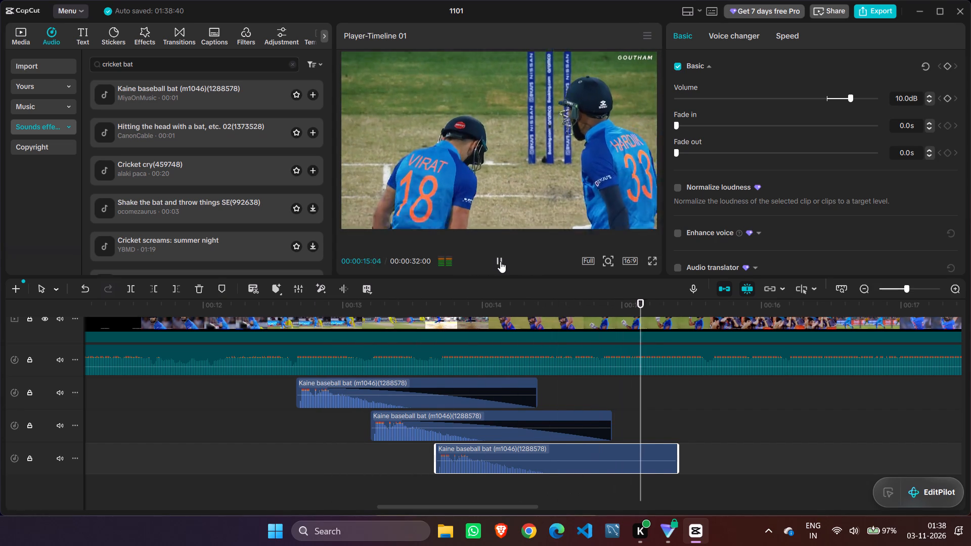
left_click(500, 261)
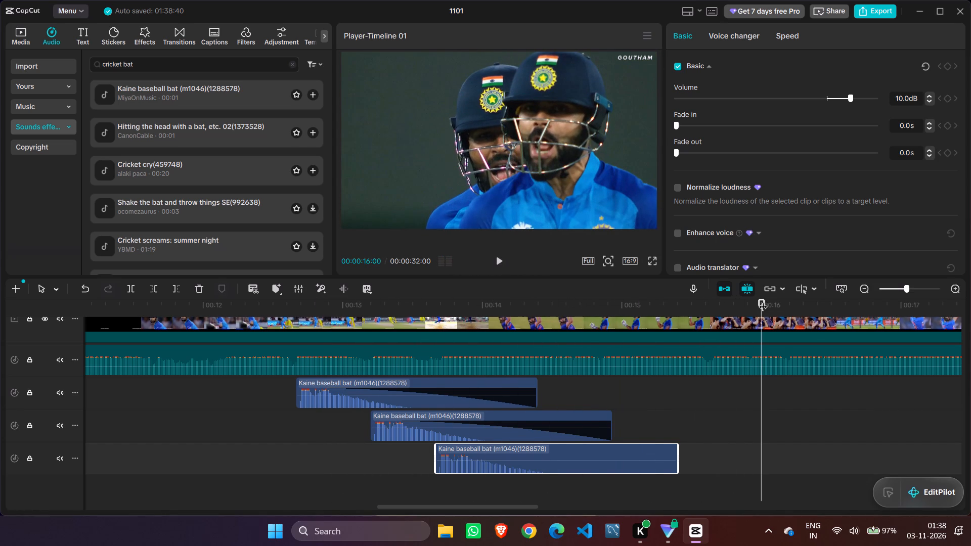
Replay the batting shots from about 00:00:12:08 to 00:00:14:10 several times to compare the three bat sounds.
left_click_drag(763, 300, 207, 373)
left_click(245, 406)
left_click_drag(245, 406, 234, 407)
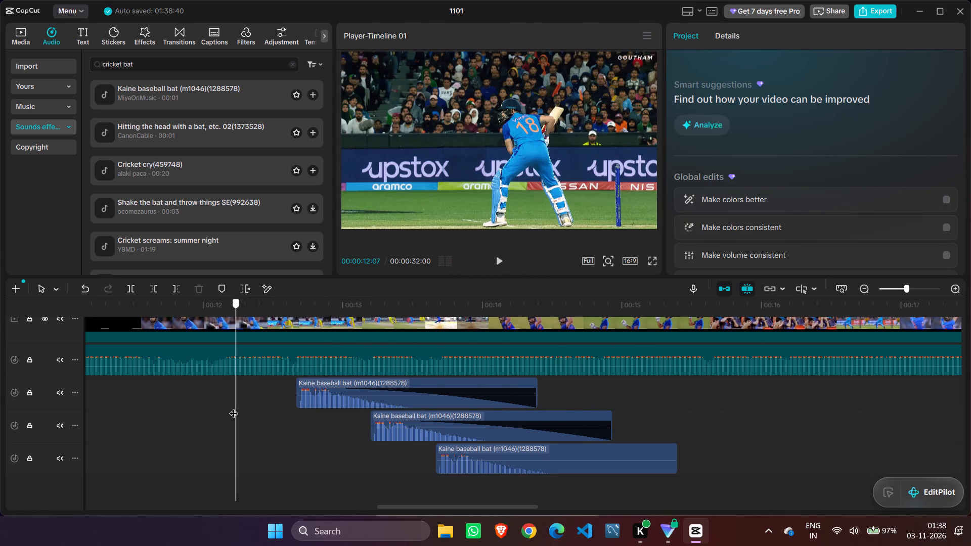
left_click_drag(234, 407, 228, 407)
left_click(497, 262)
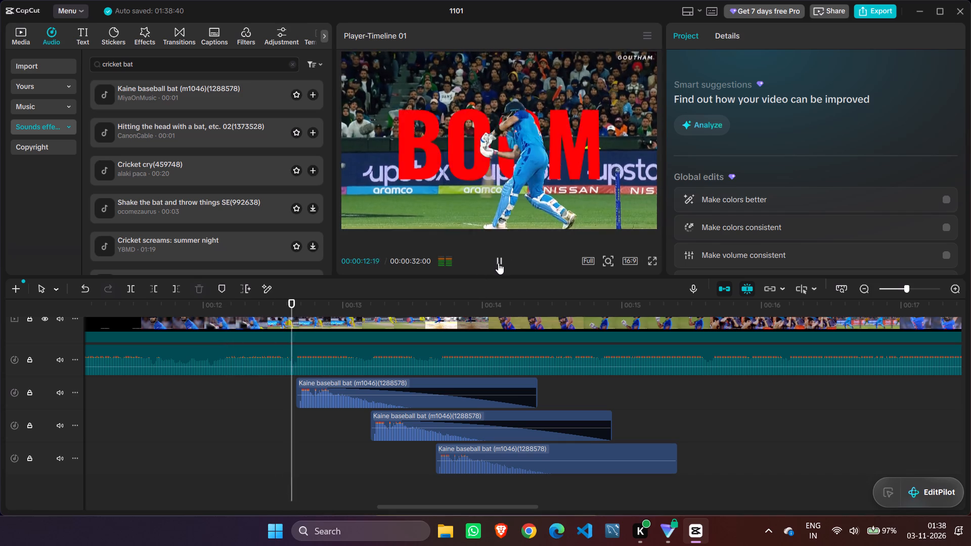
left_click(498, 263)
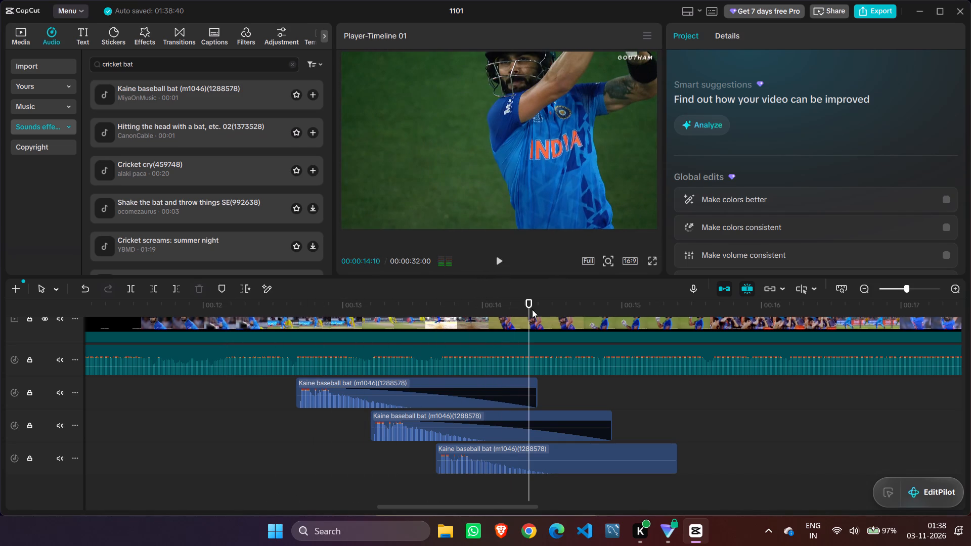
left_click_drag(527, 302, 260, 337)
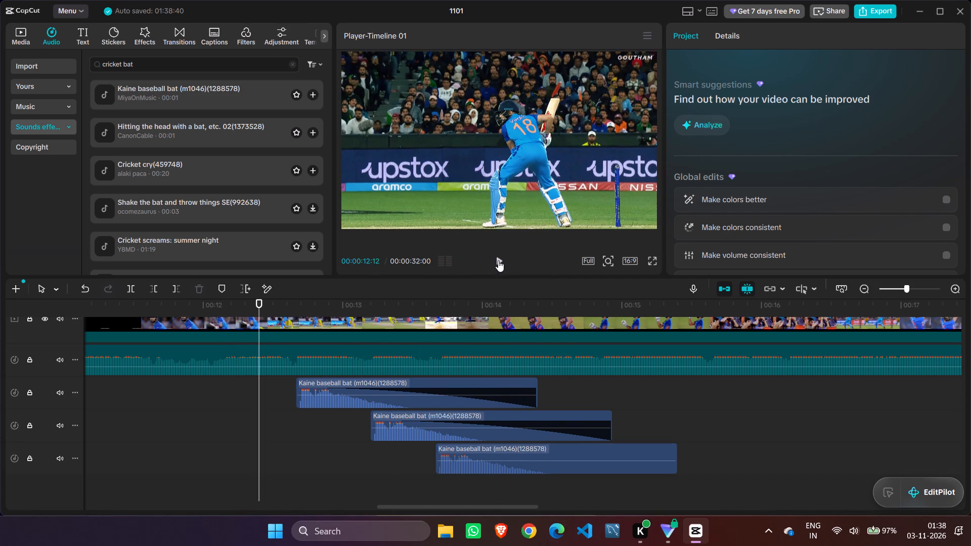
left_click(498, 260)
left_click(501, 260)
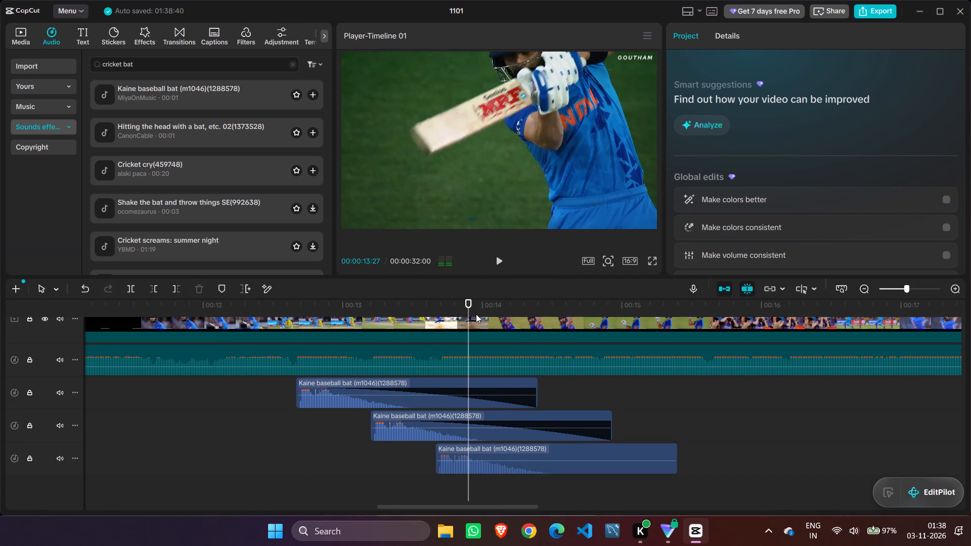
left_click_drag(472, 301, 240, 312)
left_click(502, 261)
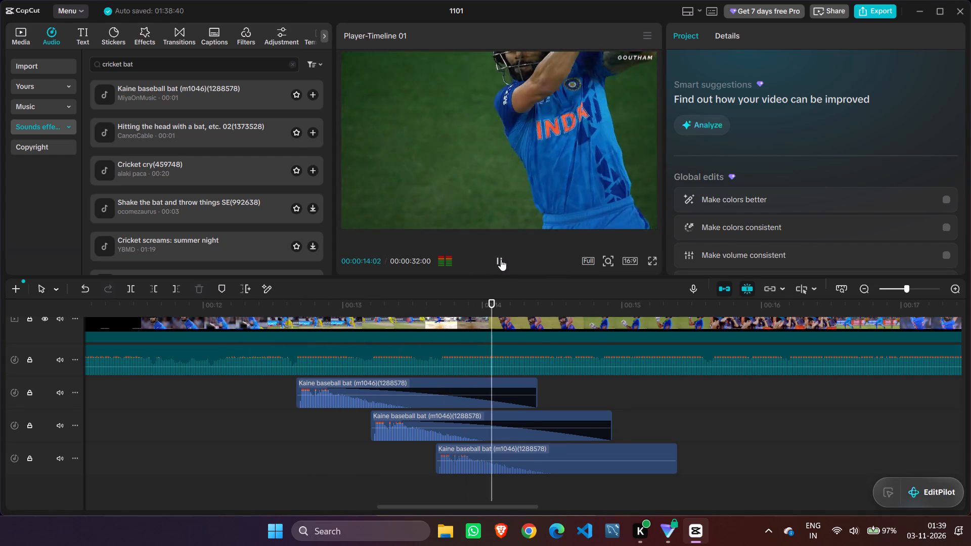
left_click(501, 259)
Play the sequence from about 00:00:12:00 again several times, finally continuing past 00:00:17:08 to review the shots that follow.
left_click_drag(542, 300, 196, 339)
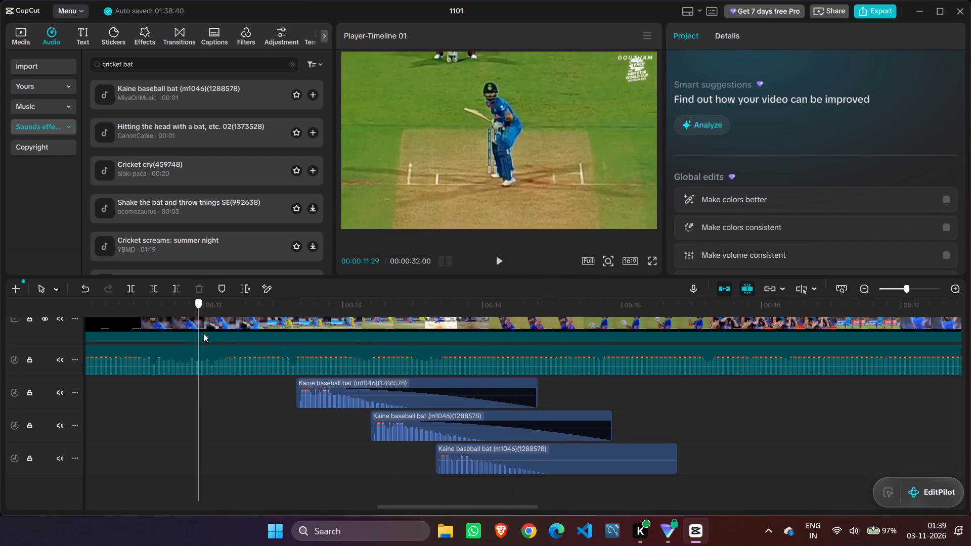
left_click(496, 261)
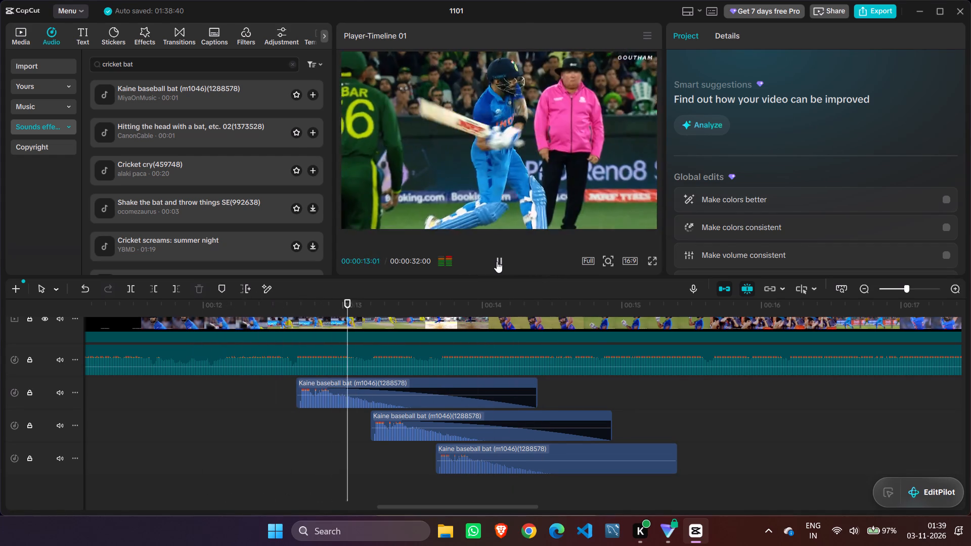
left_click(497, 261)
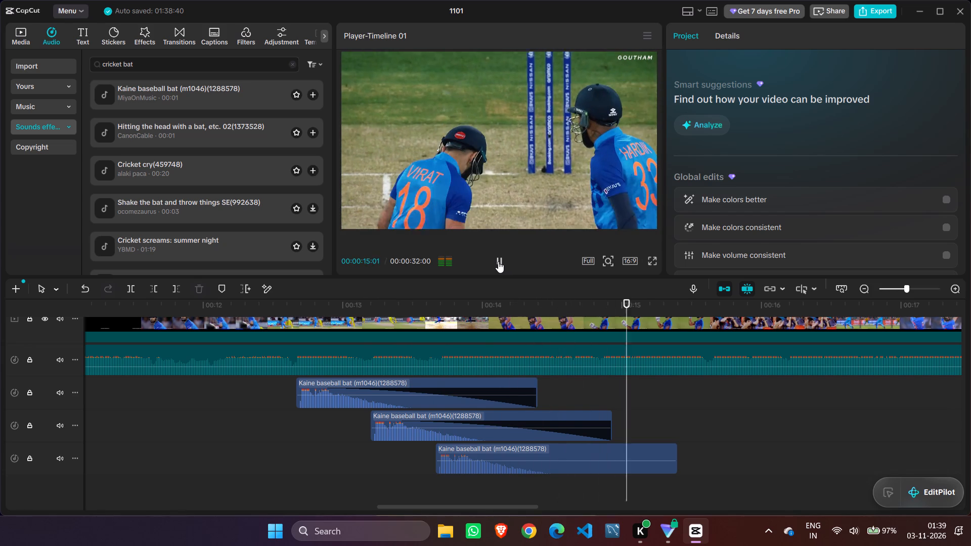
left_click_drag(647, 302, 249, 313)
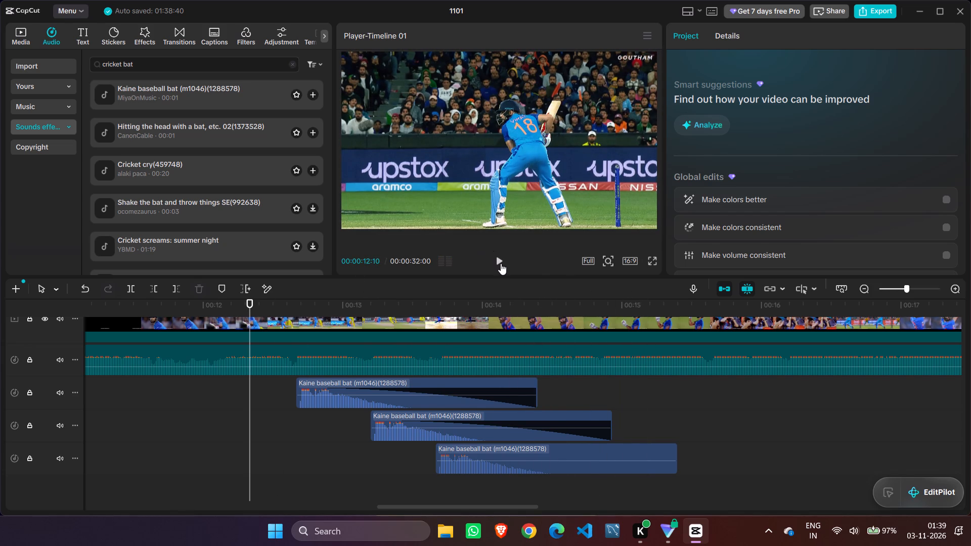
left_click(501, 263)
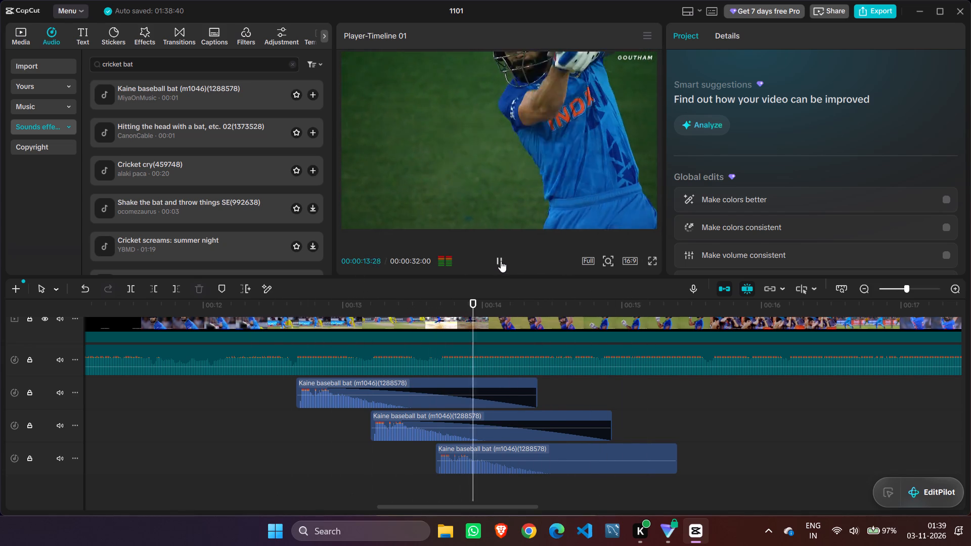
left_click(502, 261)
left_click_drag(588, 301, 300, 347)
left_click(499, 255)
left_click(500, 255)
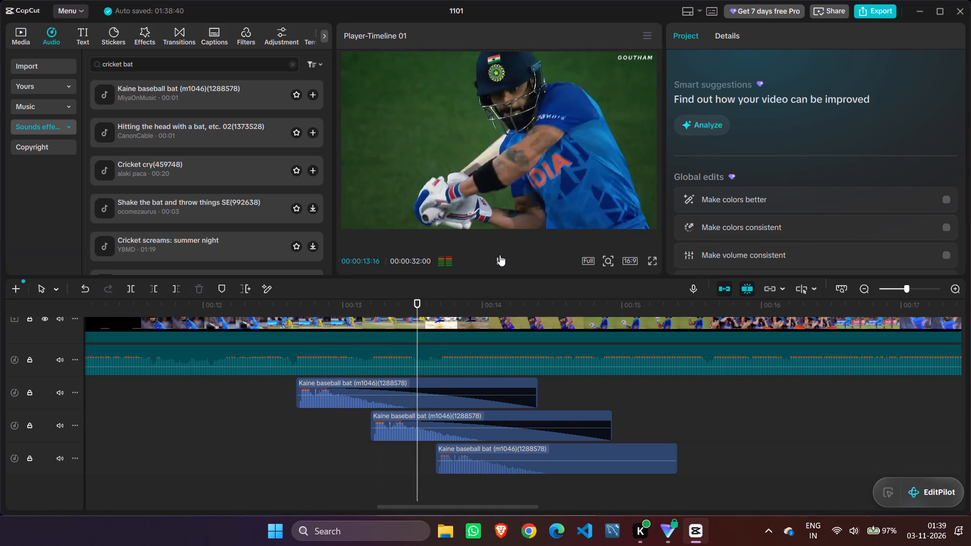
double_click(500, 255)
left_click(501, 259)
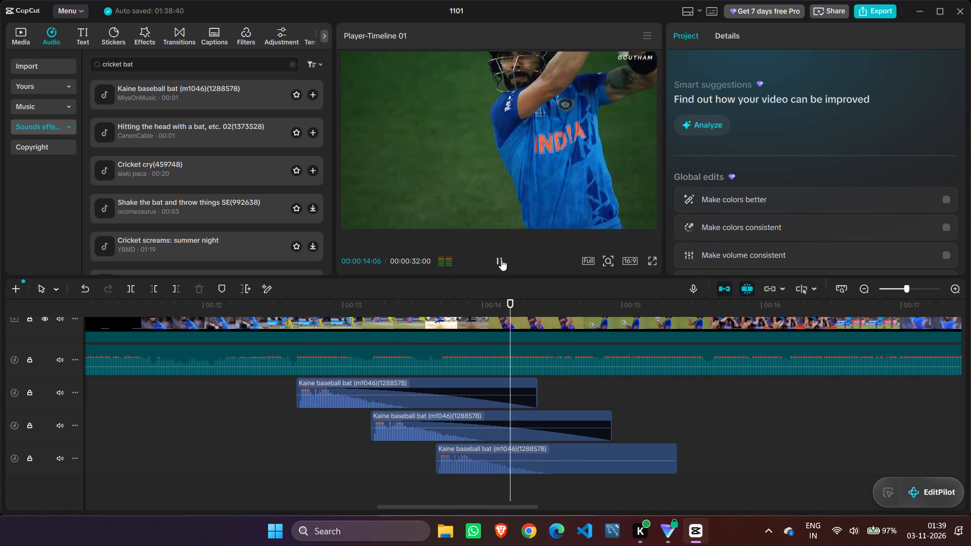
left_click(501, 259)
left_click_drag(567, 298, 264, 316)
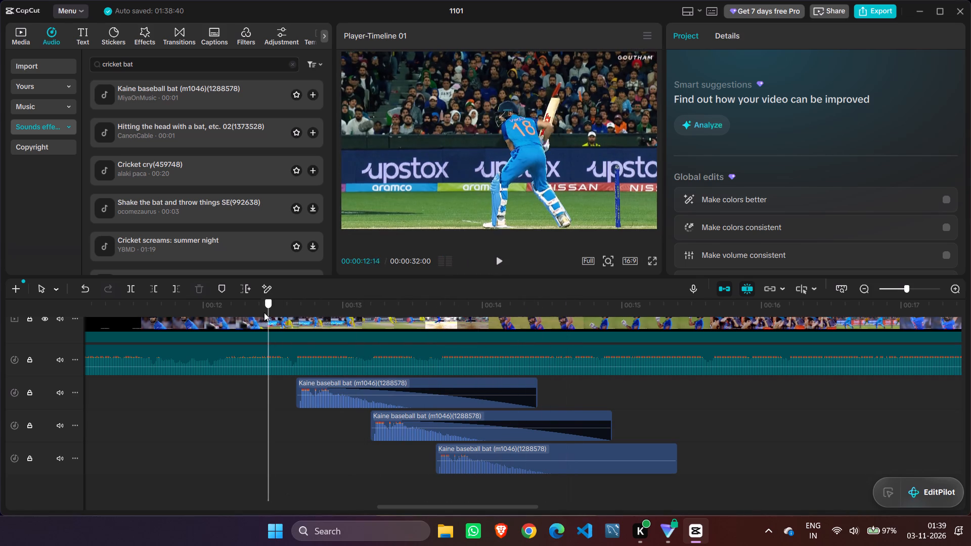
left_click(497, 259)
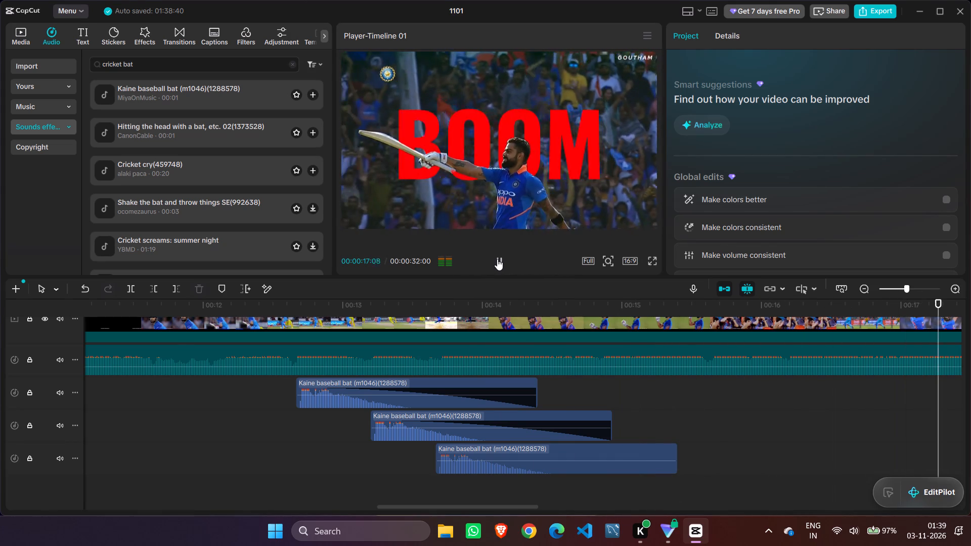
left_click(497, 259)
Step back through the frames from about 00:00:17:16 to find where the batting shot near 00:00:16:10 begins.
key("Left")
key("Left")
key("Left")
key("Left")
key("Left")
key("Left")
key("Left")
key("Left")
key("Left")
key("Left")
key("Left")
key("Left")
key("Left")
key("Left")
key("Left")
key("Left")
key("Left")
key("Left")
key("Left")
key("Left")
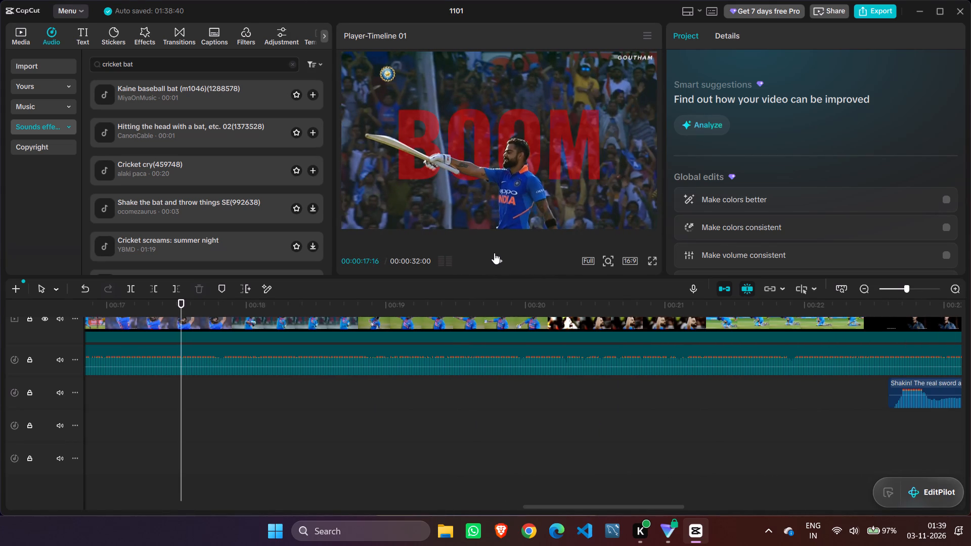
key("Left")
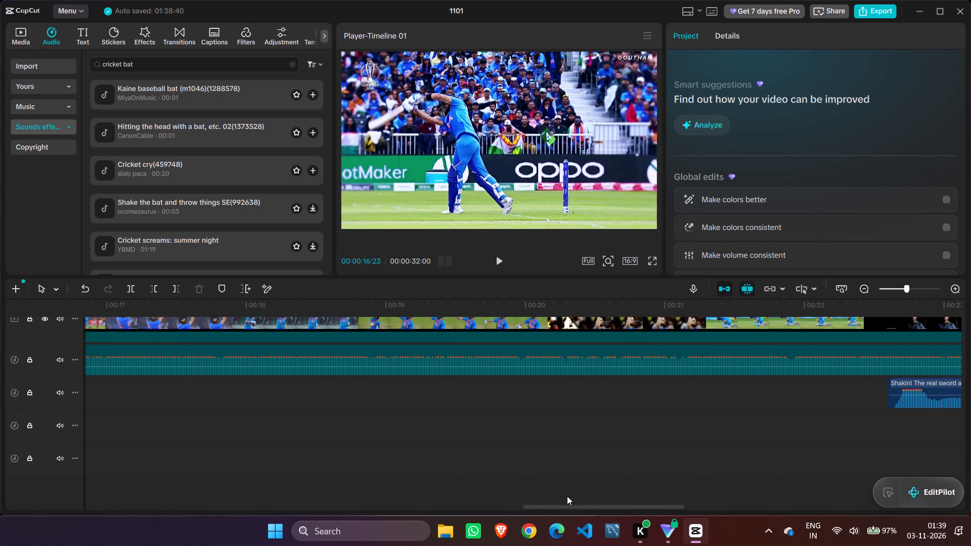
left_click_drag(572, 505, 493, 506)
key("Left")
key("Left")
key("Left")
key("Left")
key("Left")
key("Left")
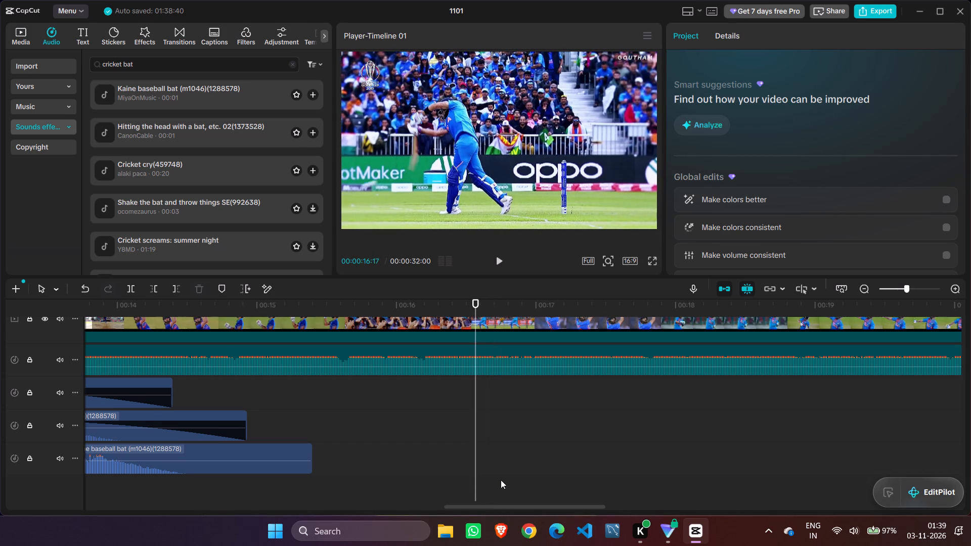
key("Left")
key("Left")
key("Left")
key("Left")
key("Left")
key("Left")
key("Left")
key("Left")
key("Right")
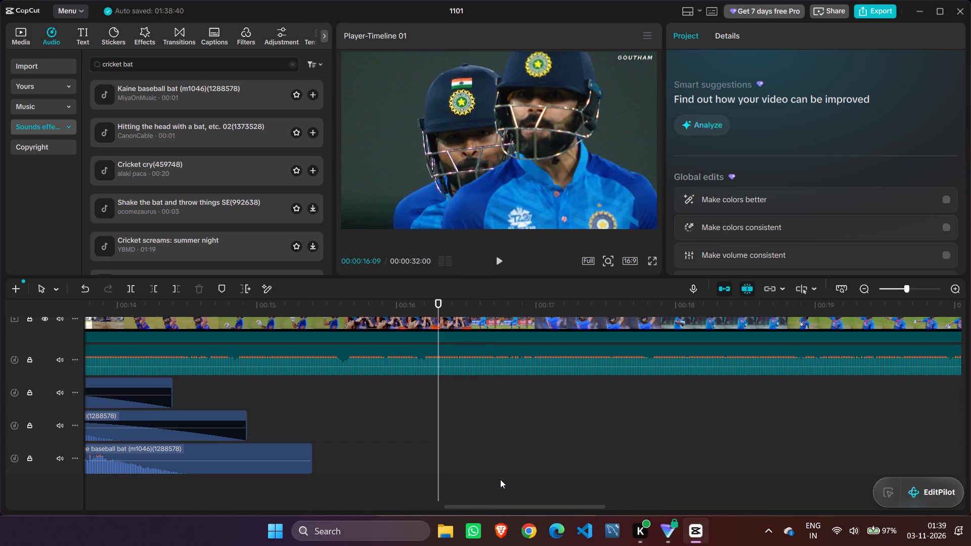
key("Right")
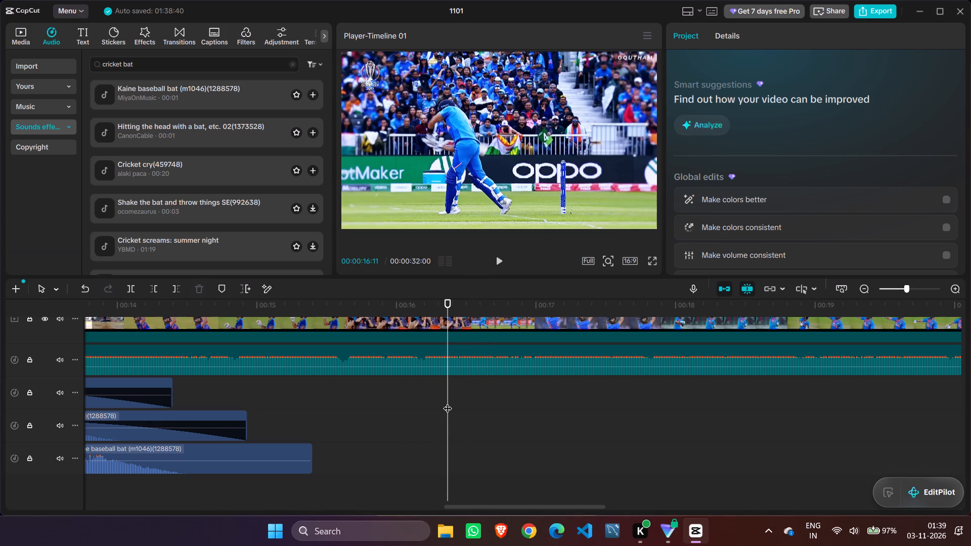
Paste the copied Kaine baseball bat sound onto the first sound-effect track at 00:00:16:11.
right_click(448, 402)
left_click(484, 467)
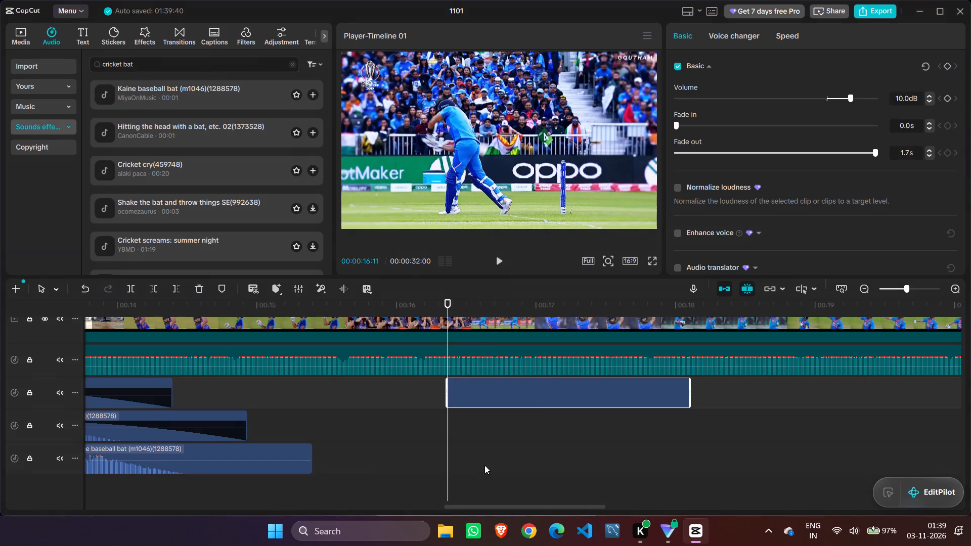
Play back the batting shot around 00:00:16:11 to check the timing of its pasted bat sound.
left_click(498, 262)
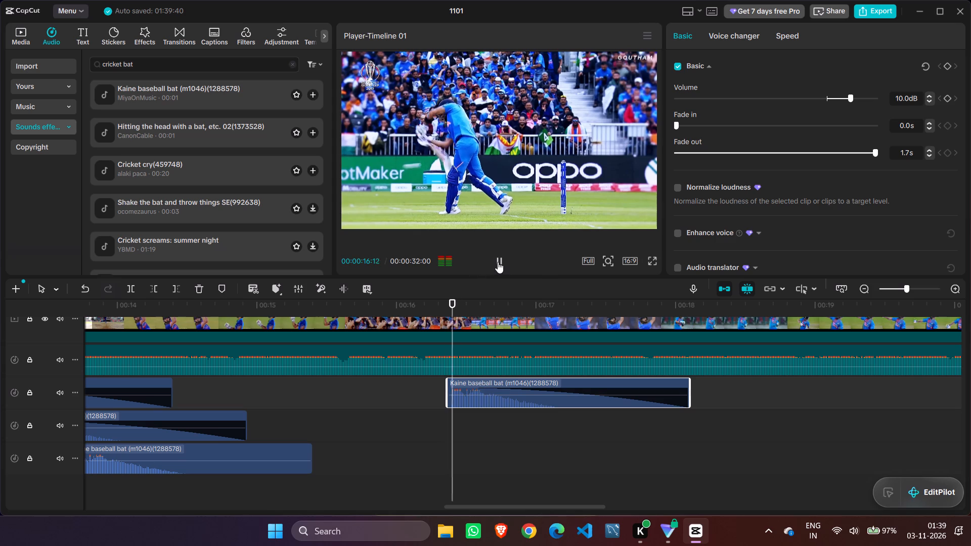
left_click(498, 262)
left_click_drag(551, 301, 338, 343)
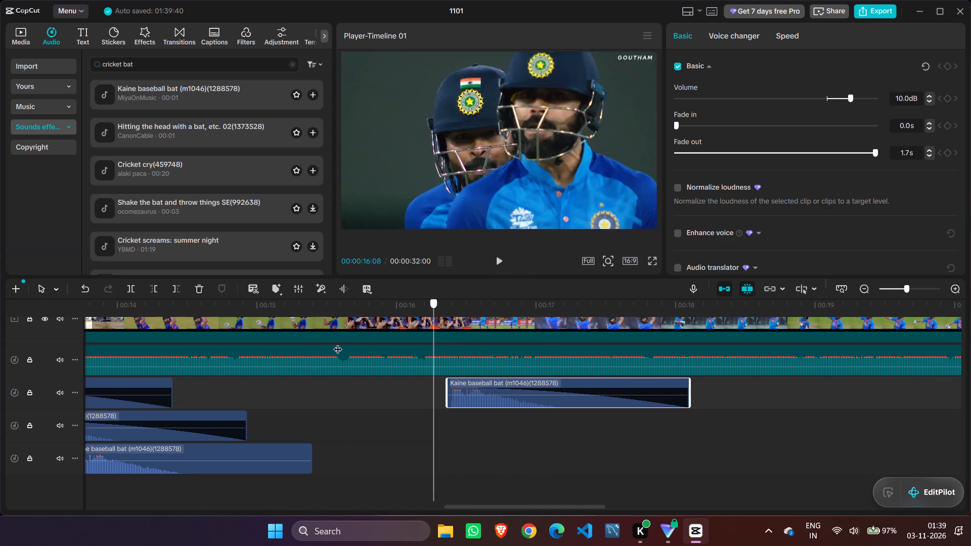
left_click_drag(338, 343, 273, 353)
left_click(499, 263)
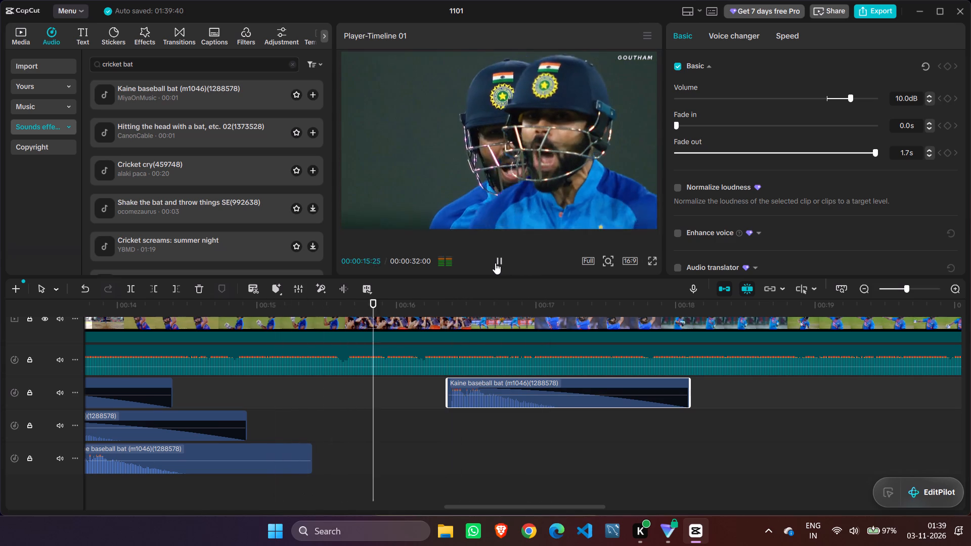
left_click(532, 445)
Play the sequence from about 00:00:14:06 to 00:00:26:12 to check the bat sounds and look for further batting shots.
left_click_drag(533, 436, 145, 469)
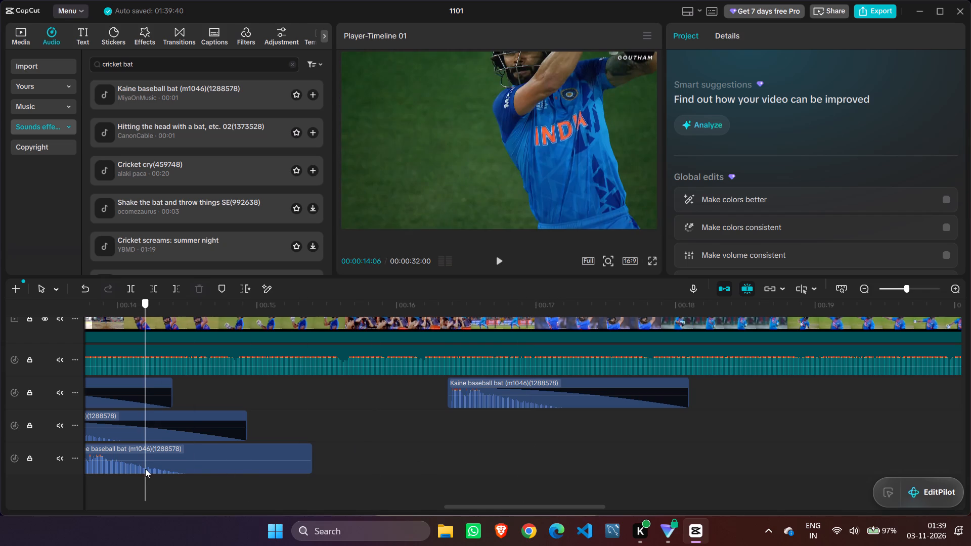
left_click_drag(145, 469, 152, 470)
left_click(502, 260)
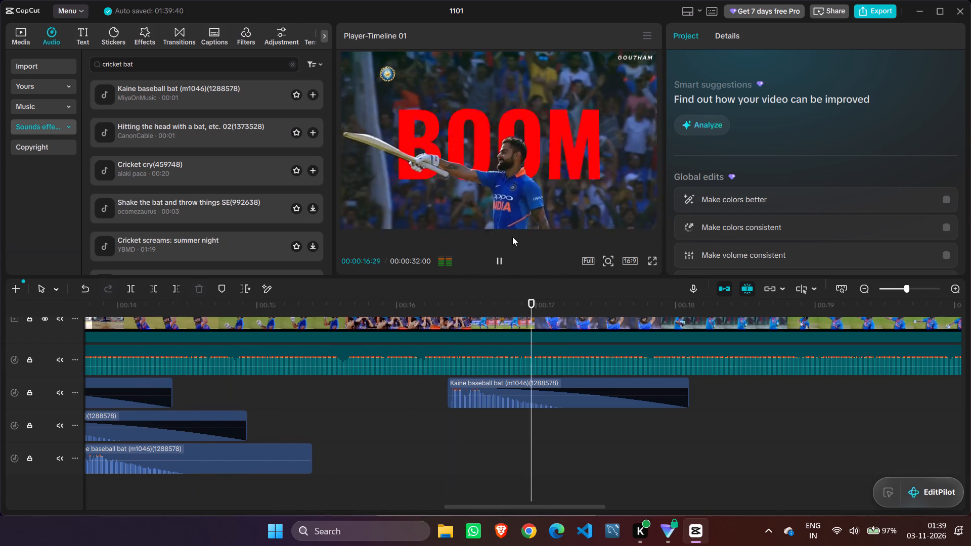
left_click(494, 260)
left_click(496, 260)
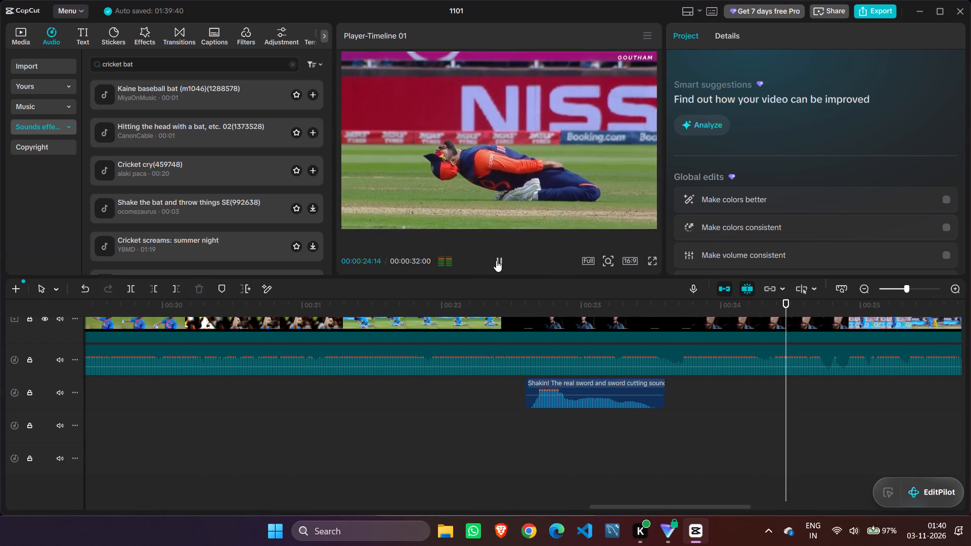
left_click(496, 260)
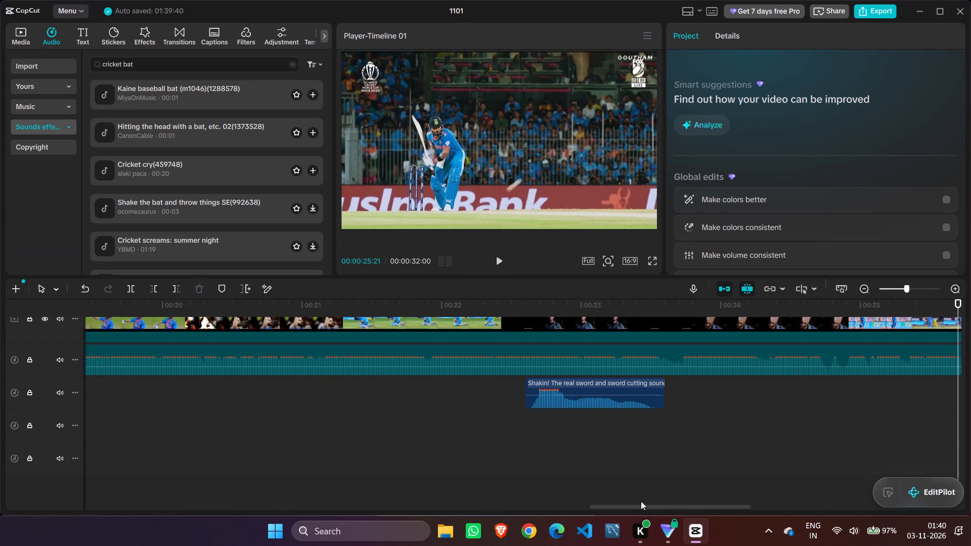
left_click(649, 514)
left_click_drag(648, 505, 417, 502)
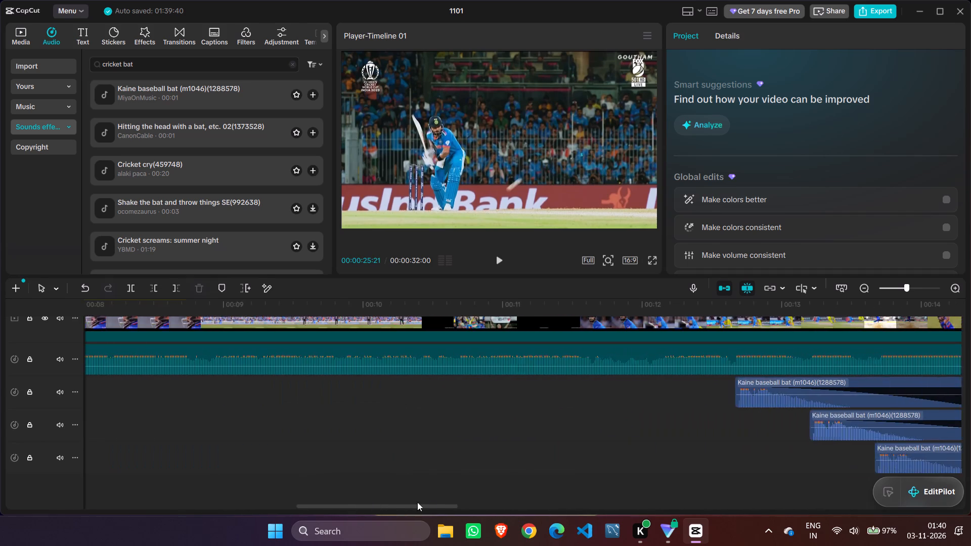
left_click_drag(417, 502, 453, 499)
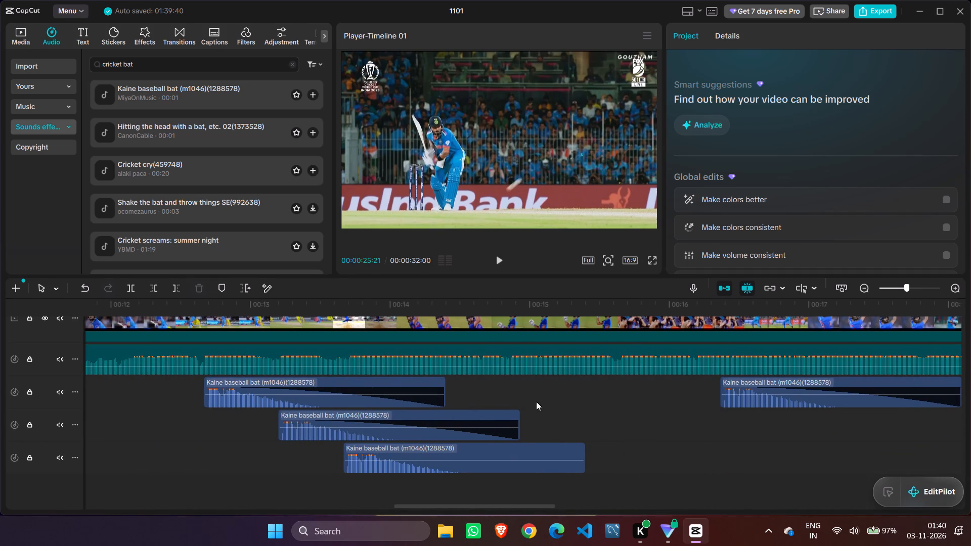
left_click(500, 258)
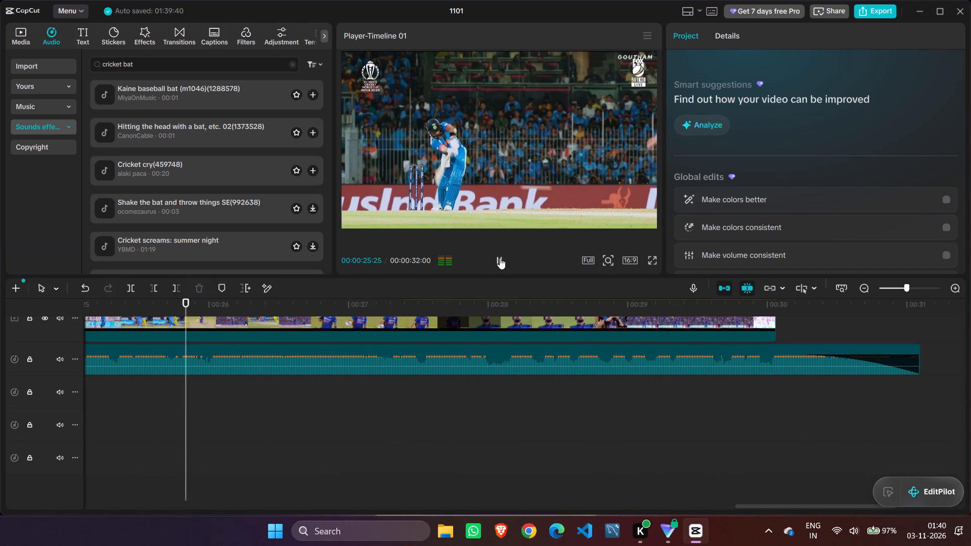
left_click(500, 258)
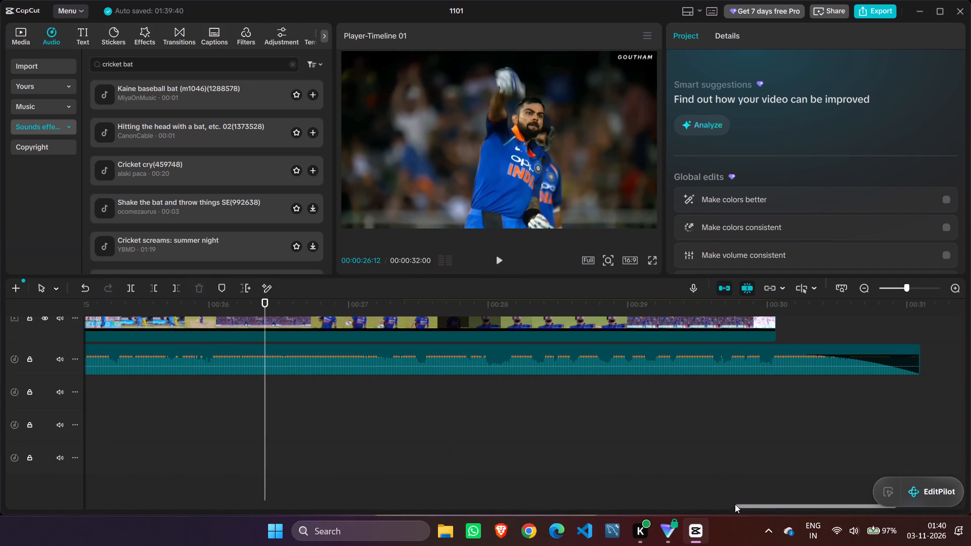
Scrub and play the footage between about 00:00:18:15 and 00:00:20:07 to look for shots needing a bat sound.
left_click_drag(737, 504, 540, 508)
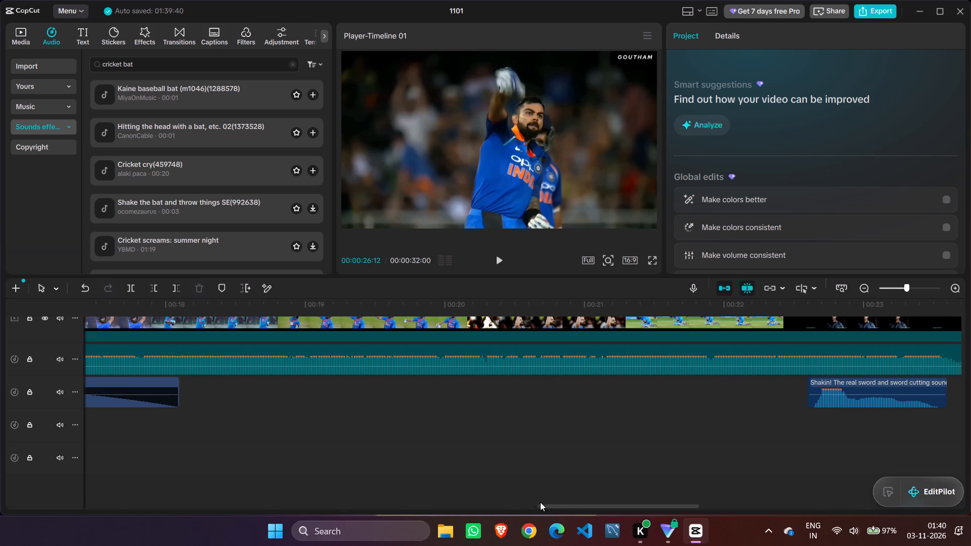
left_click(520, 403)
left_click_drag(520, 404, 366, 426)
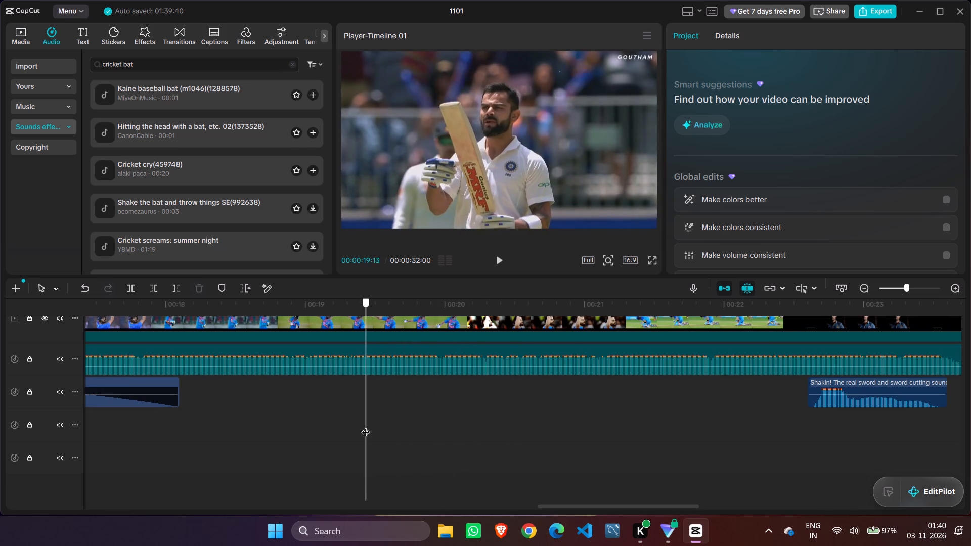
left_click_drag(366, 426, 321, 413)
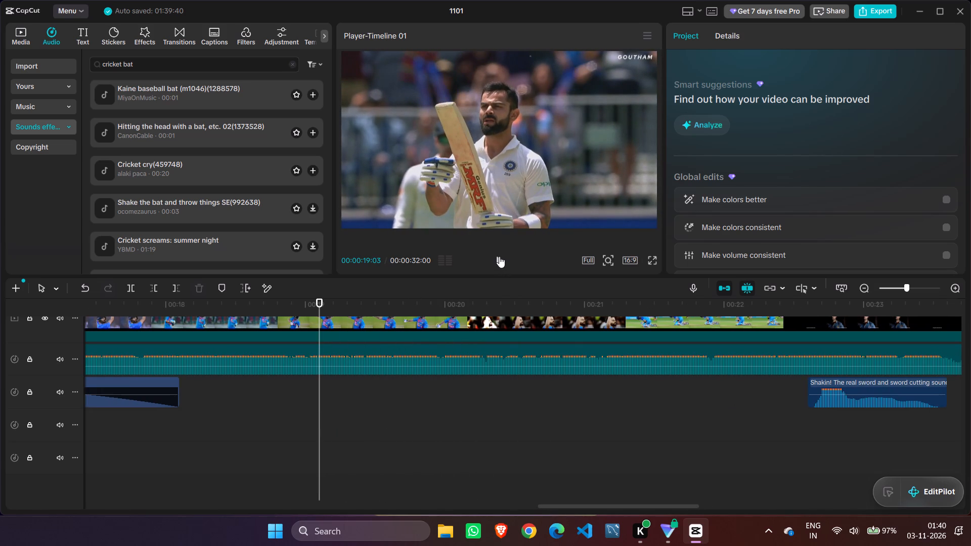
left_click(499, 256)
left_click(499, 256)
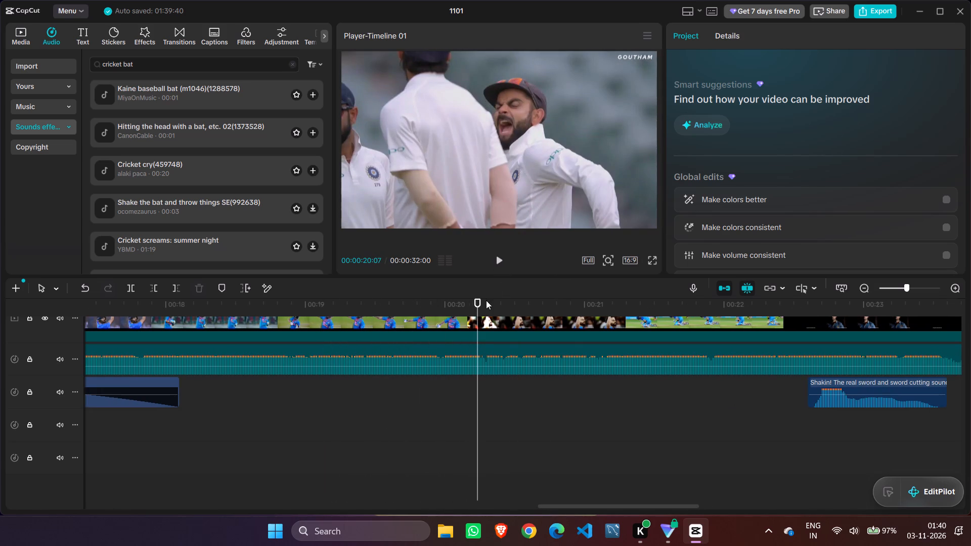
left_click_drag(477, 301, 236, 318)
left_click(263, 325)
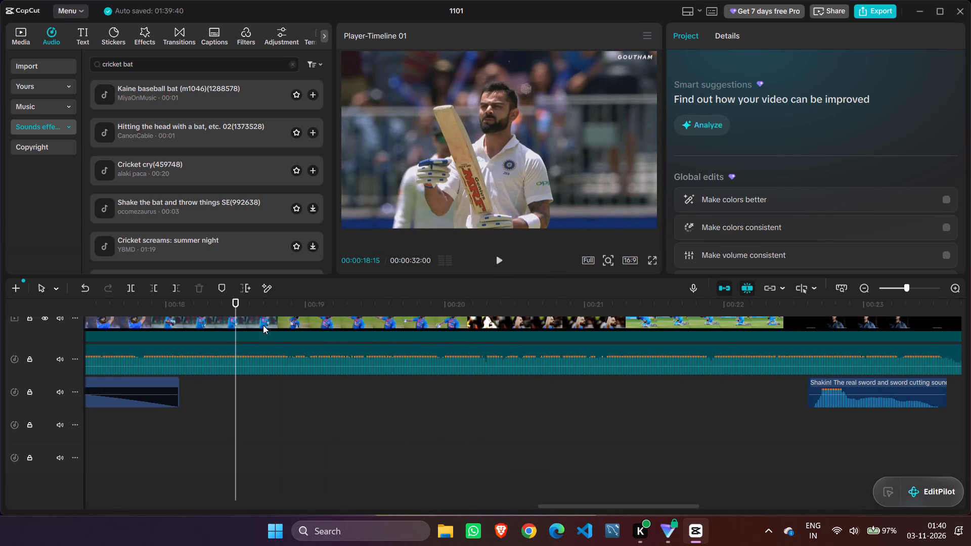
left_click_drag(236, 299, 232, 299)
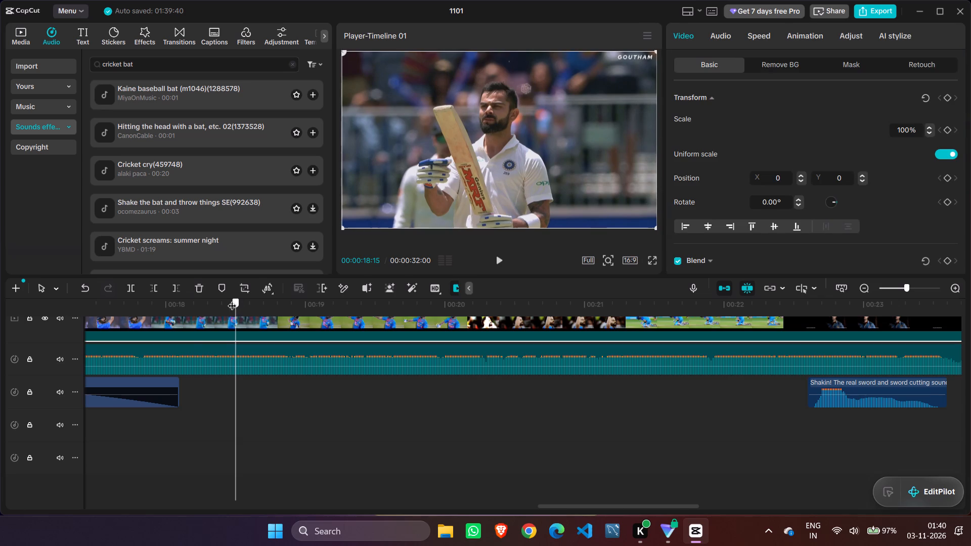
left_click_drag(232, 299, 148, 299)
Replay the footage from about 00:00:17:26 to 00:00:20:00 to check again for bat contact.
left_click(353, 462)
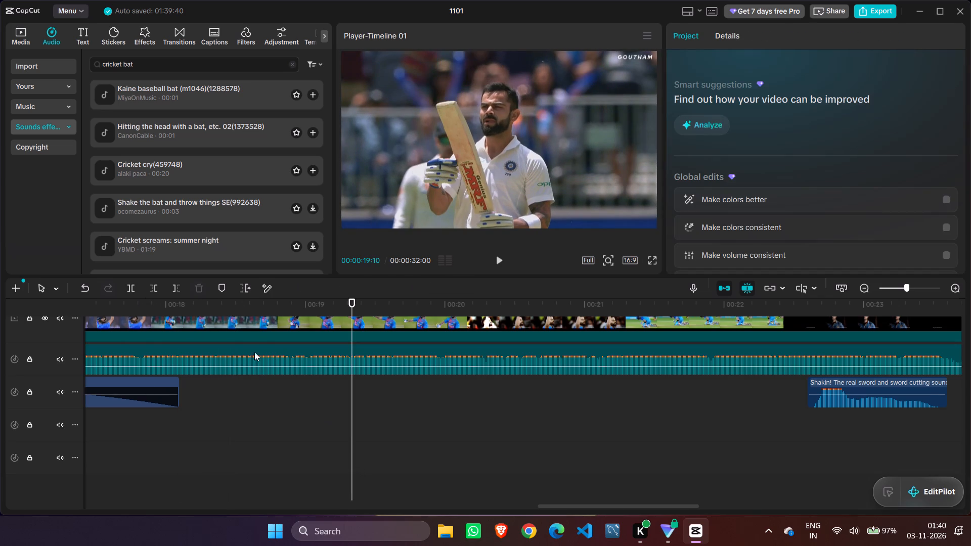
left_click(146, 447)
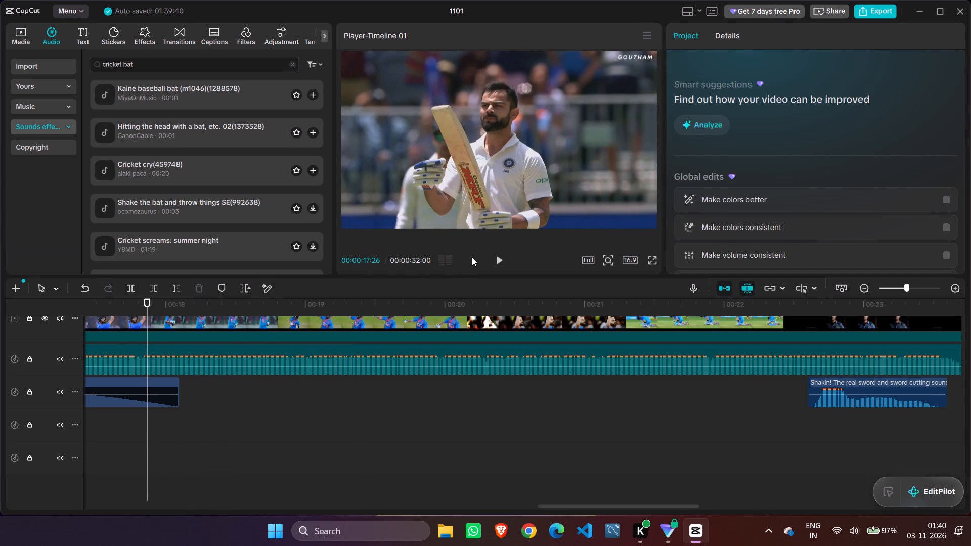
left_click(496, 260)
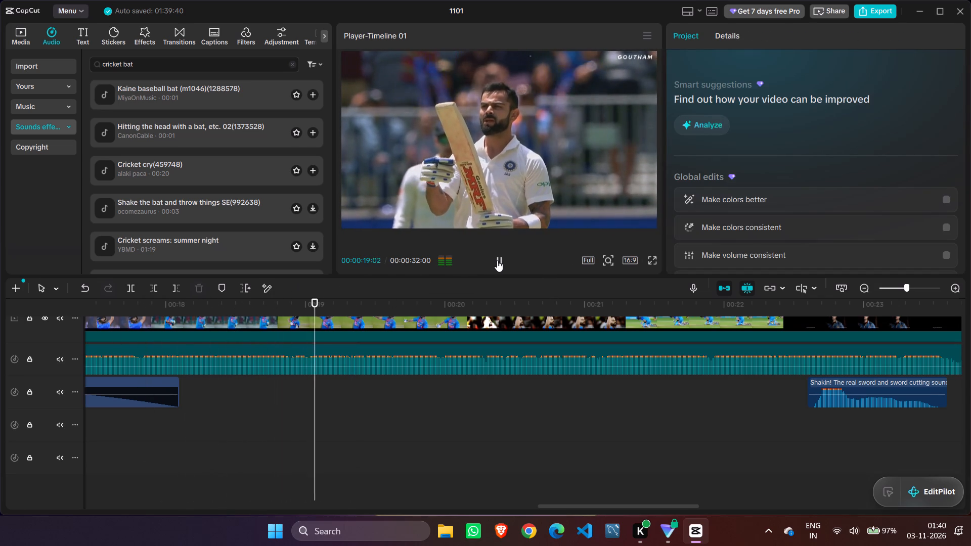
left_click(497, 260)
left_click_drag(428, 301, 395, 300)
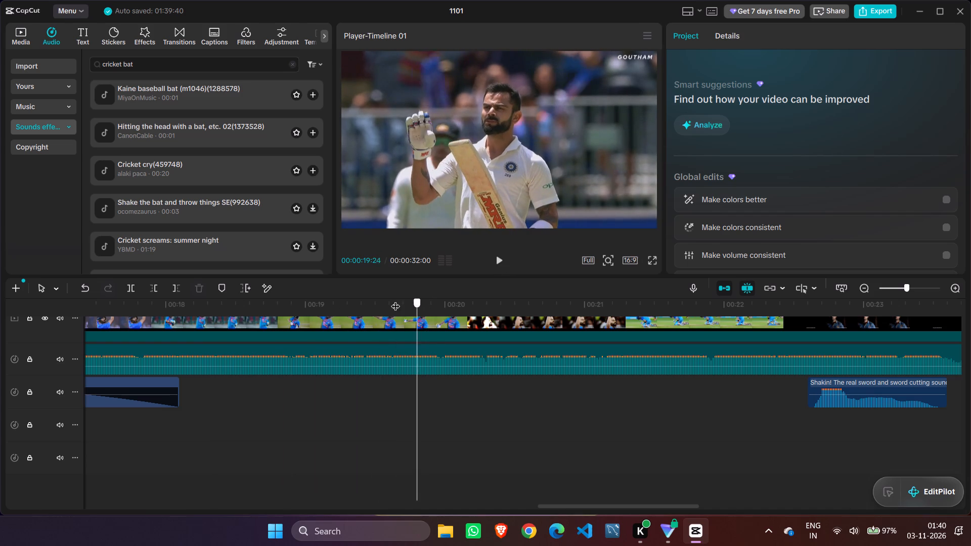
left_click_drag(395, 300, 333, 300)
left_click(498, 256)
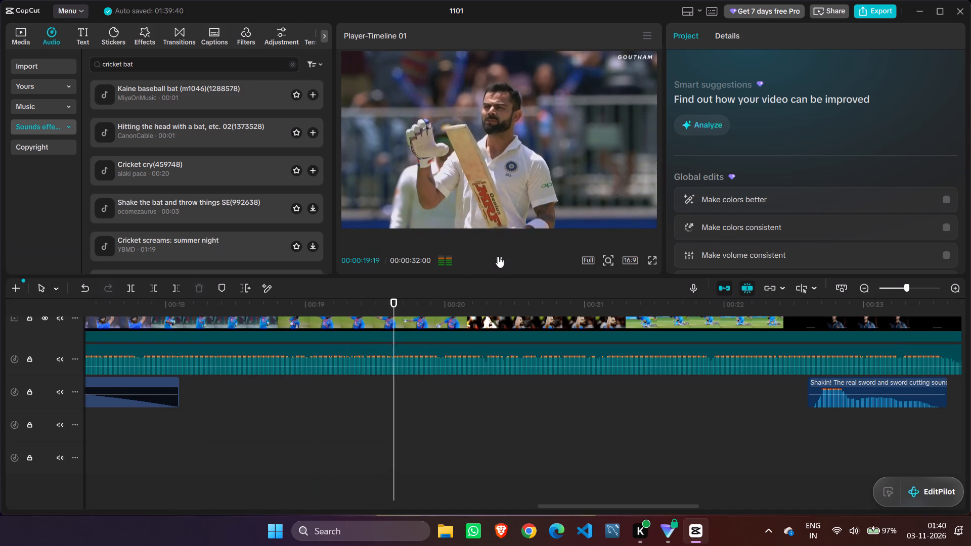
double_click(498, 256)
left_click(498, 256)
left_click_drag(497, 297, 495, 301)
left_click(494, 303)
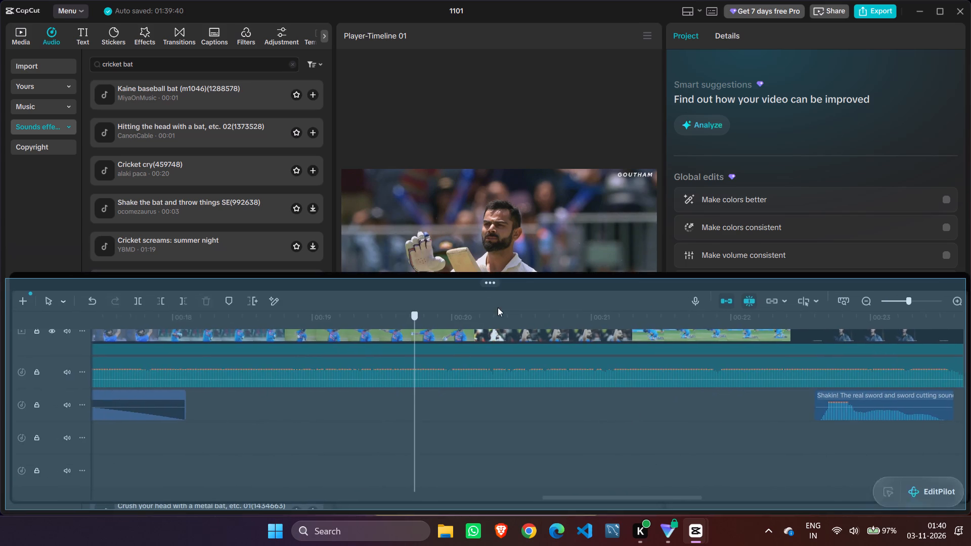
Play the sequence from about 00:00:17:24 to 00:00:25:21 to locate the next batting shot.
left_click_drag(403, 302, 133, 354)
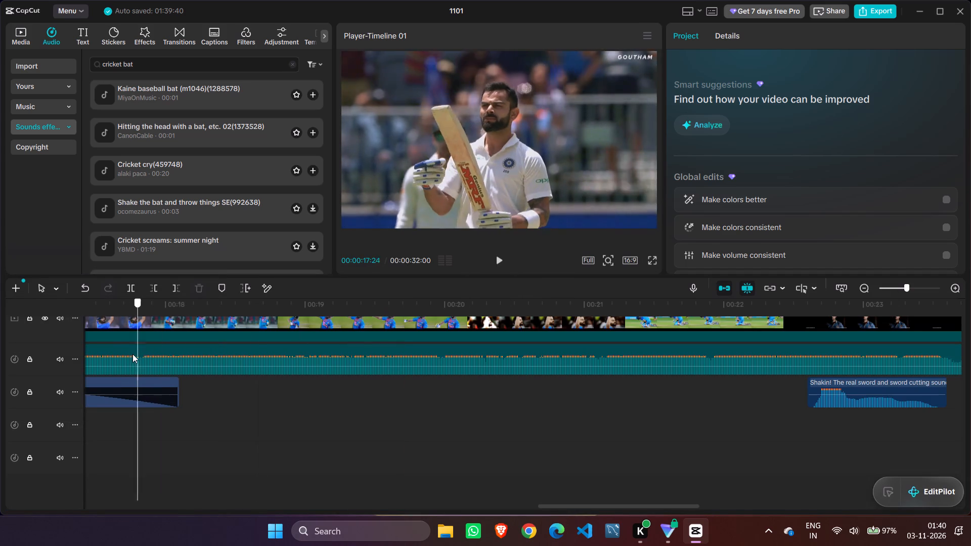
left_click_drag(133, 354, 130, 354)
left_click(500, 255)
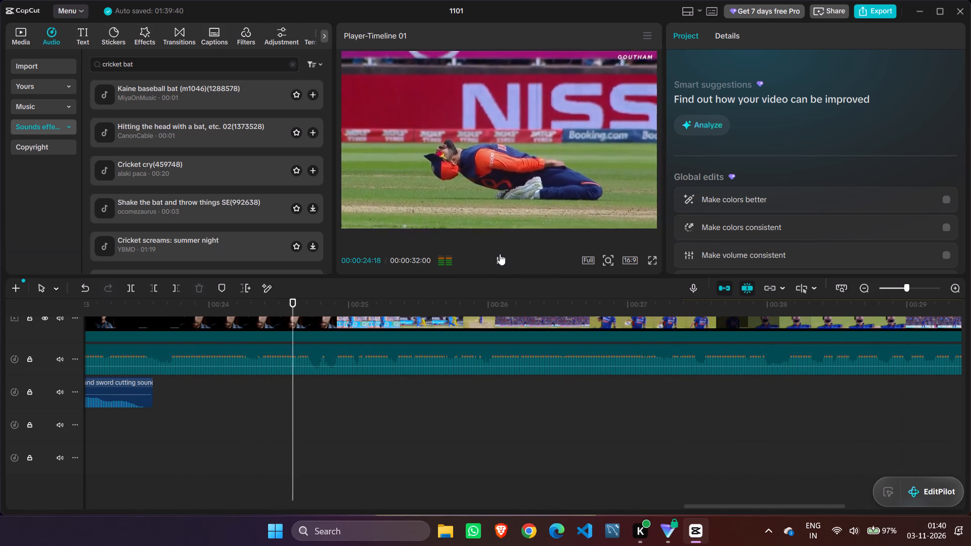
left_click(500, 254)
Paste the Kaine baseball bat sound at 00:00:24:27, where the batsman in white meets the ball.
left_click_drag(447, 301, 436, 305)
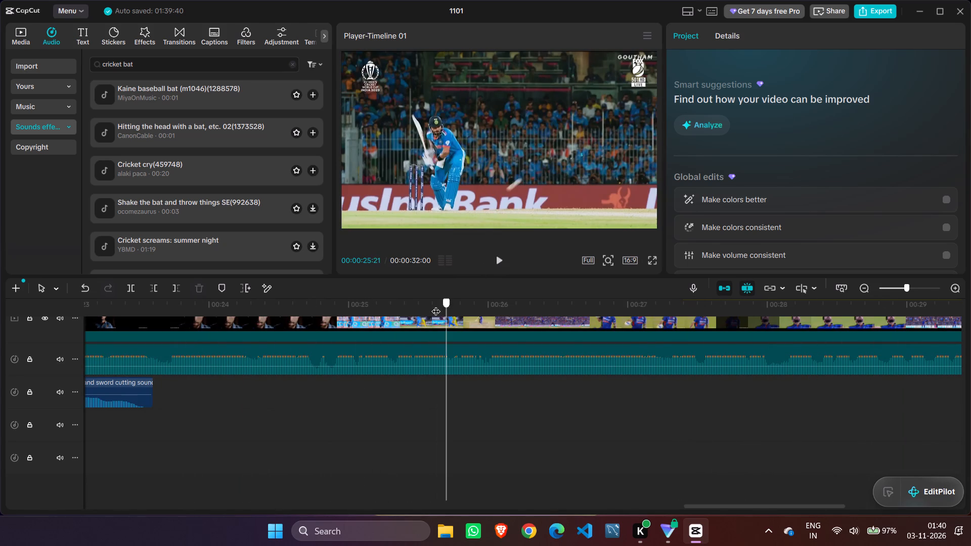
left_click_drag(436, 305, 321, 331)
key("Right")
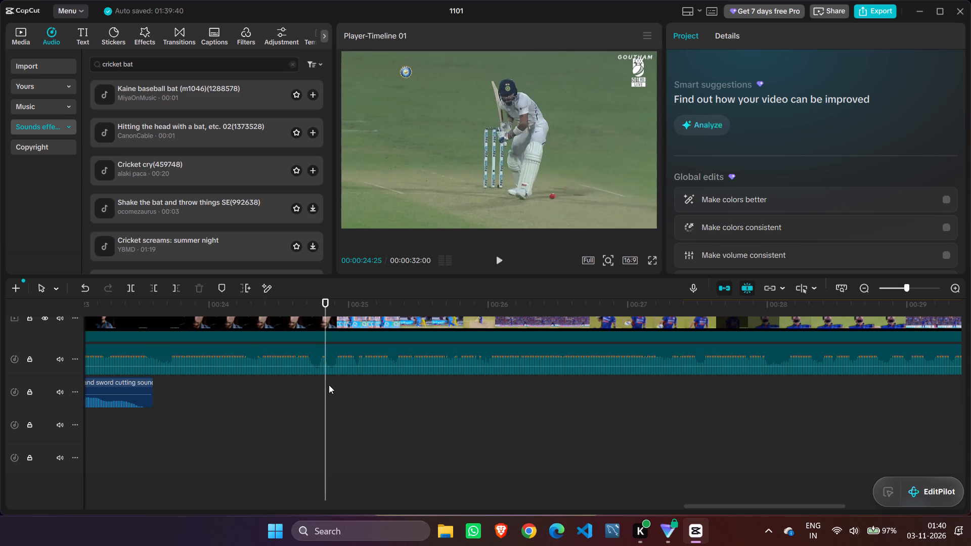
key("Right")
key("Right")
key("Right")
key("Right")
key("Left")
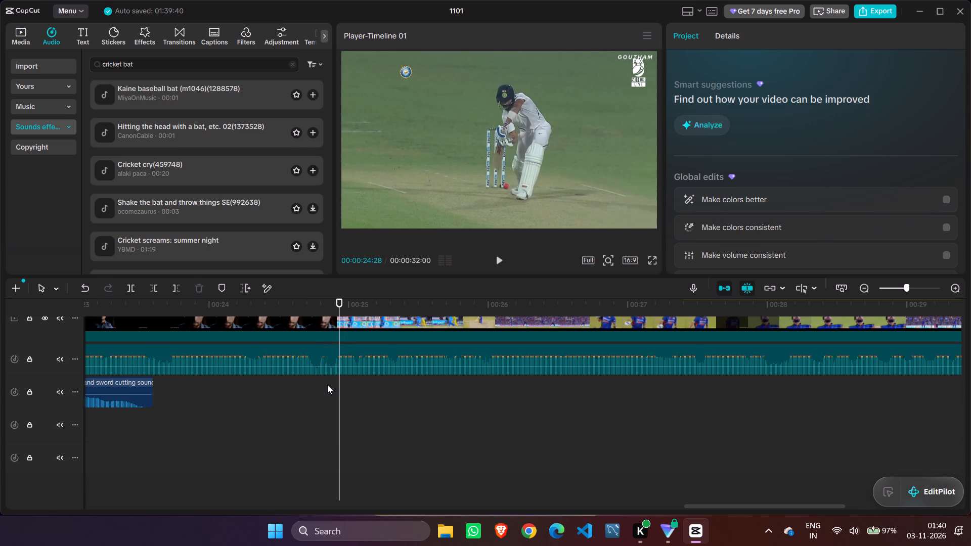
key("Left")
right_click(337, 396)
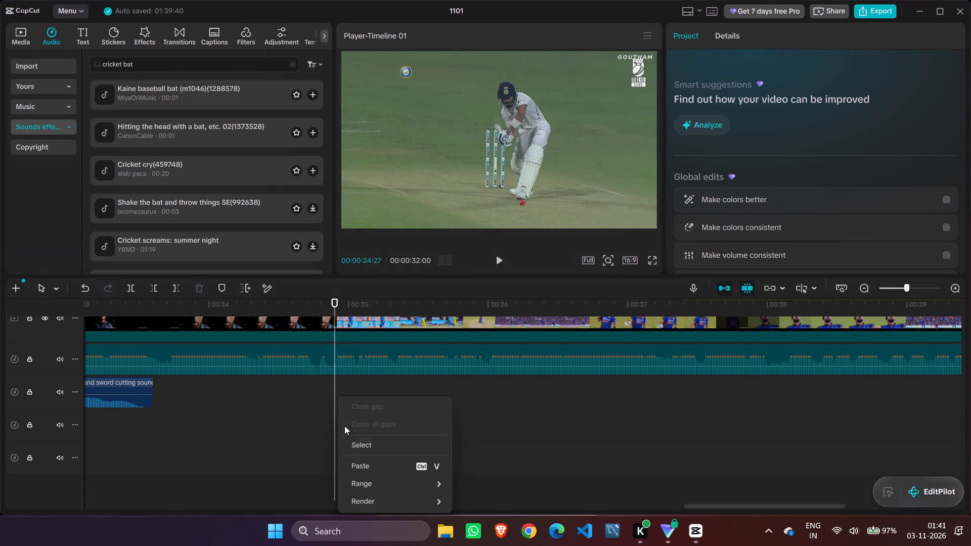
left_click(362, 462)
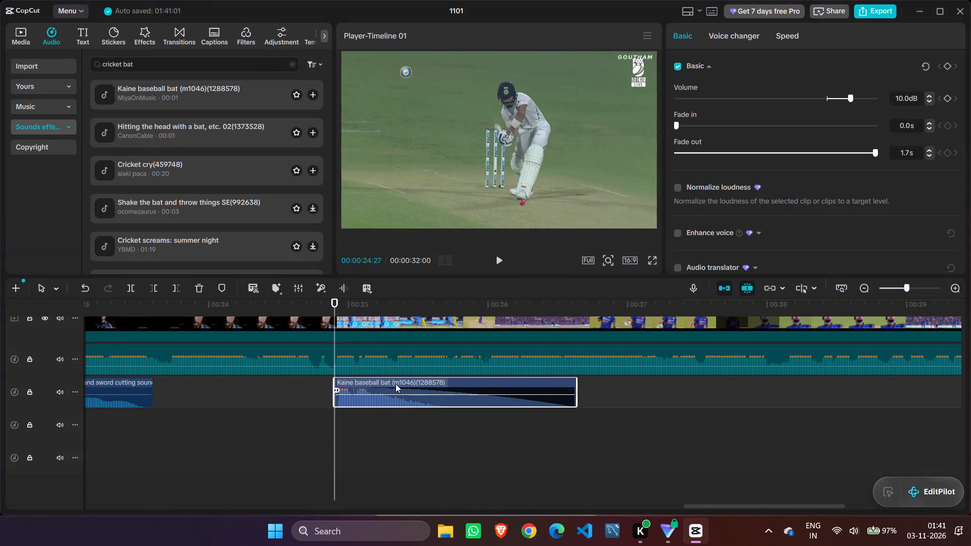
Play back the shot around 00:00:24:27, restarting from about 00:00:24:02, to check its bat sound.
left_click(498, 258)
left_click(498, 258)
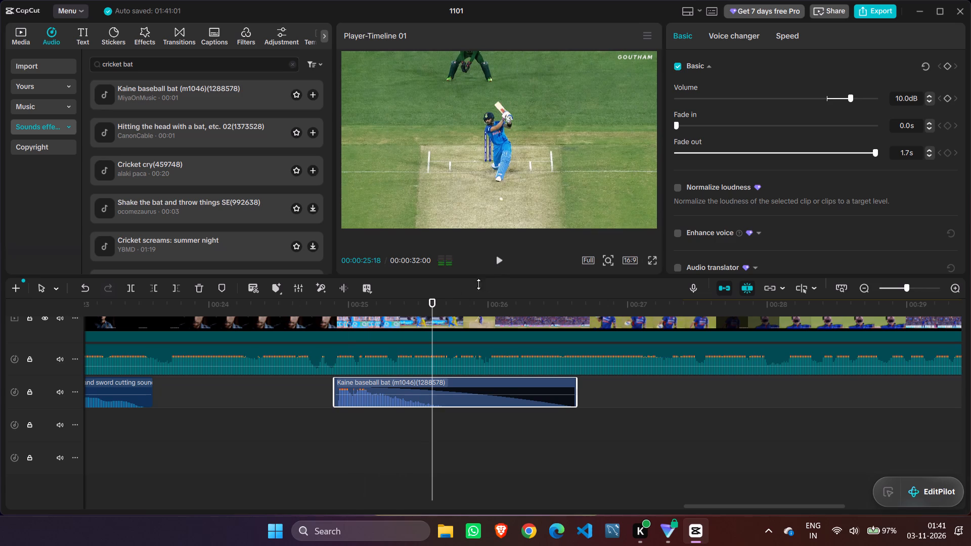
left_click_drag(433, 300, 217, 336)
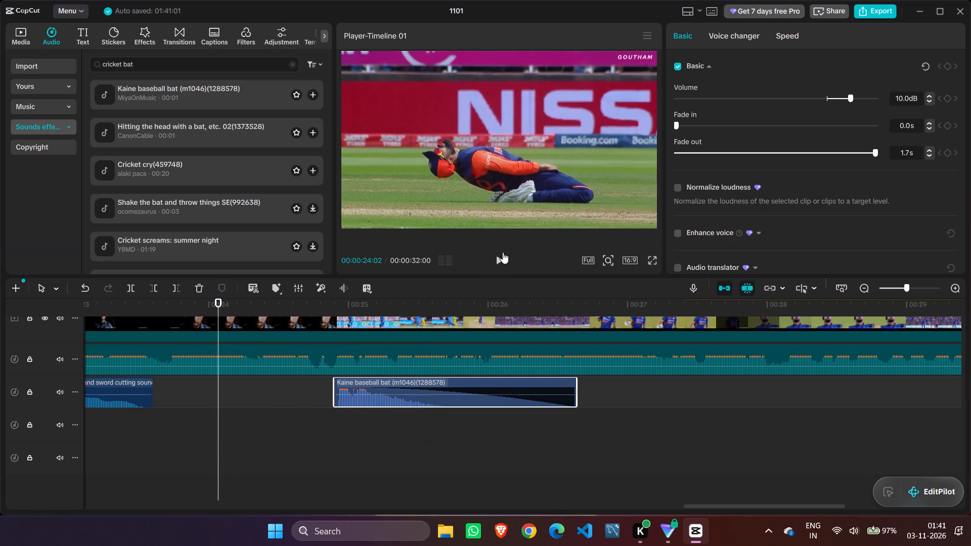
left_click(498, 258)
left_click(498, 258)
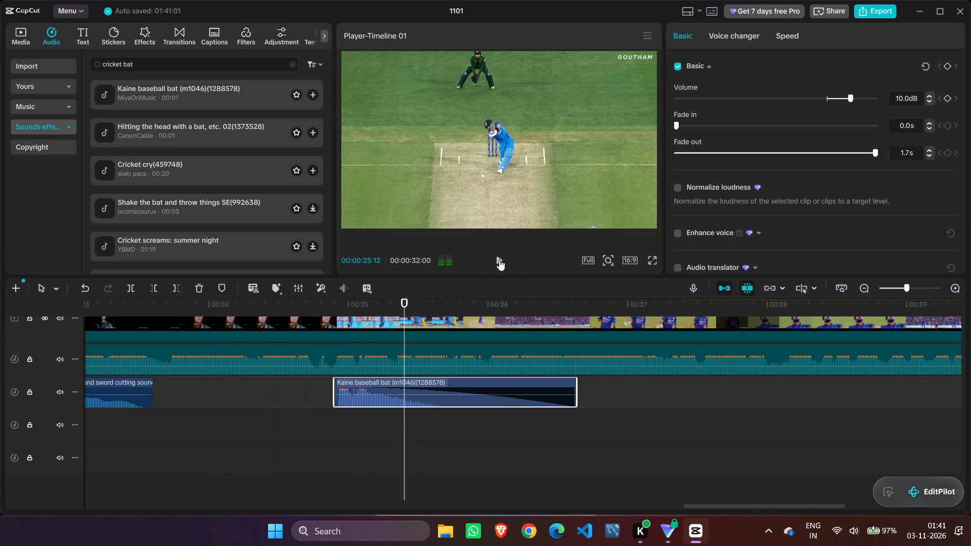
Paste the Kaine baseball bat sound at 00:00:25:08, where the overhead-view shot of the batsman in blue begins.
key("Left")
key("Left")
key("Left")
key("Left")
key("Left")
key("Left")
key("Right")
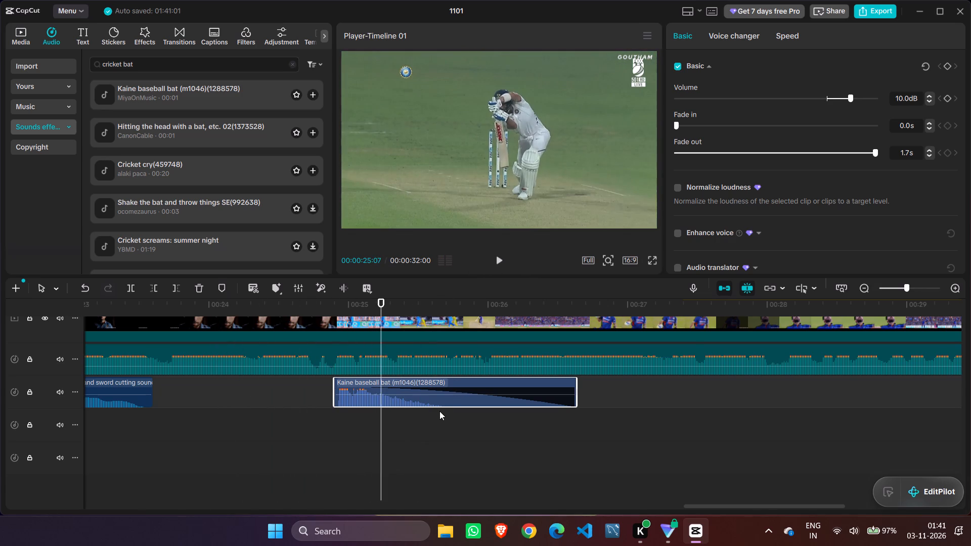
key("Right")
key("Right")
key("Left")
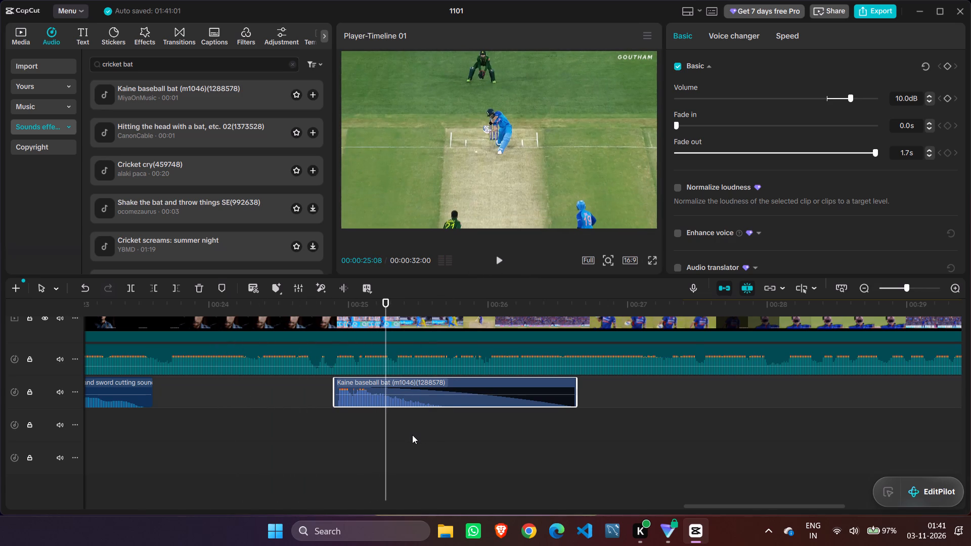
right_click(387, 428)
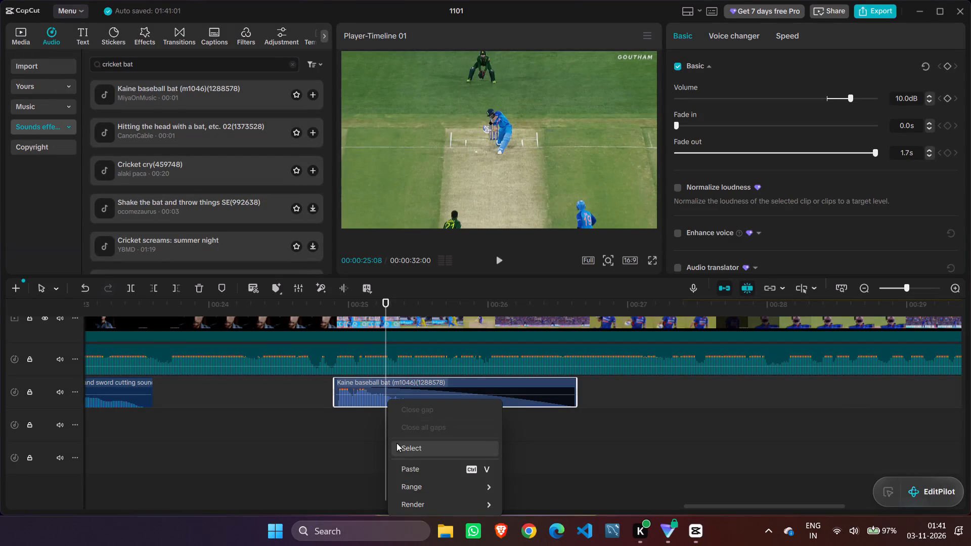
left_click(404, 465)
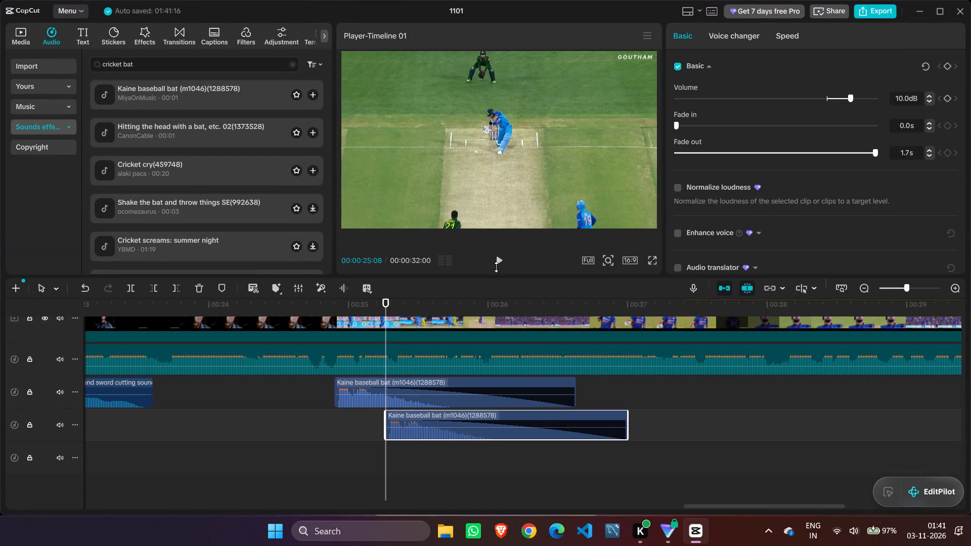
left_click(448, 429)
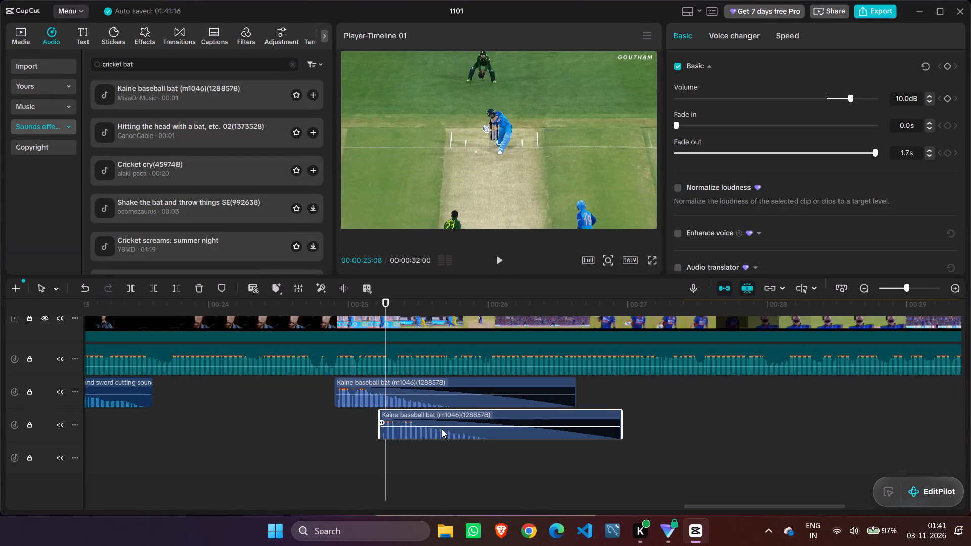
Play back the new bat sound at 00:00:25:08, restarting from about 00:00:24:17, to check its timing.
left_click(495, 260)
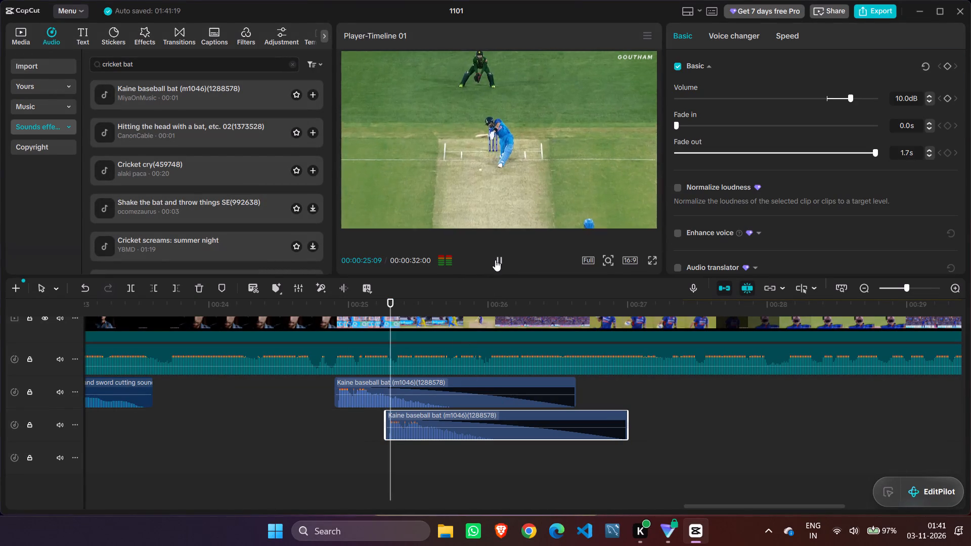
left_click(495, 260)
left_click_drag(485, 299, 275, 353)
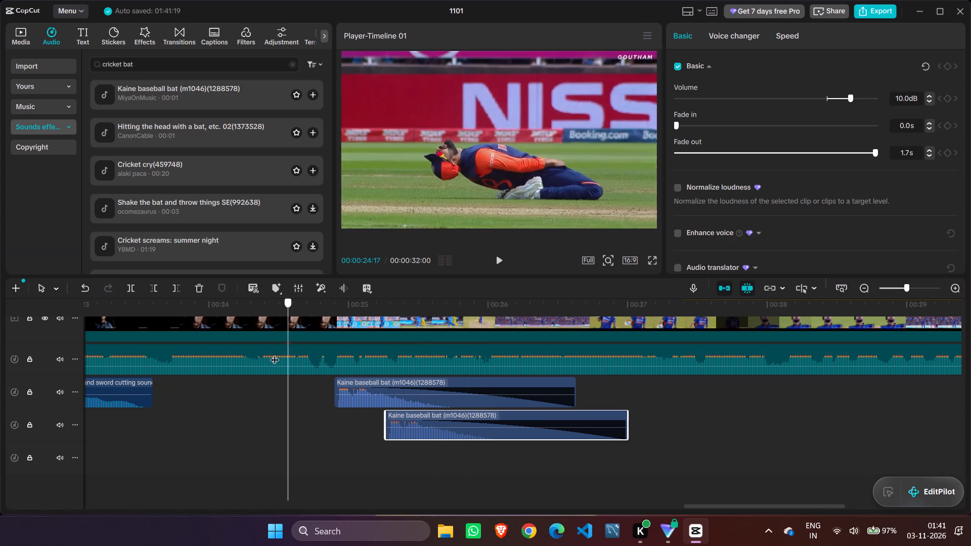
left_click_drag(275, 353, 274, 353)
left_click(500, 265)
double_click(500, 260)
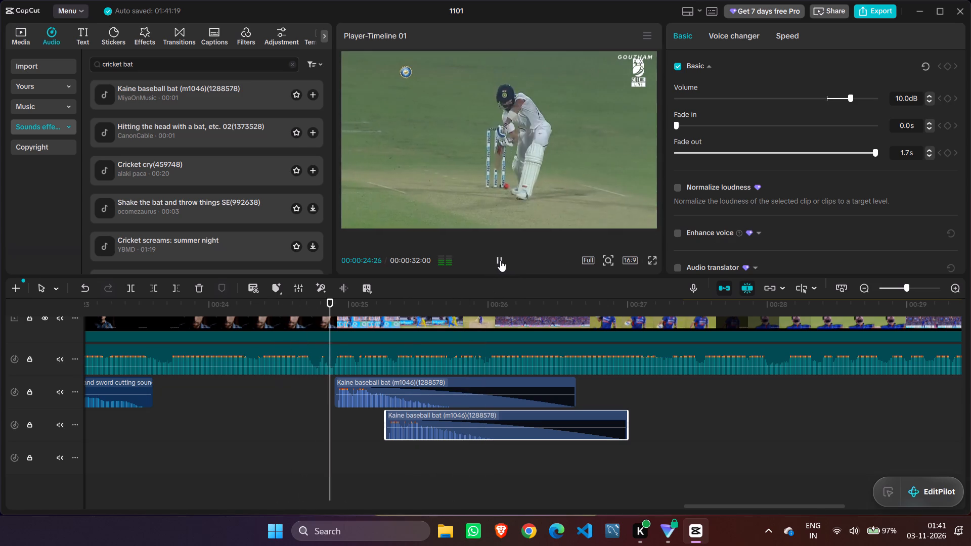
left_click(500, 260)
Paste the Kaine baseball bat sound at 00:00:25:20 for the next shot by the batsman in blue, placing it on the lowest audio track.
left_click_drag(485, 302, 403, 308)
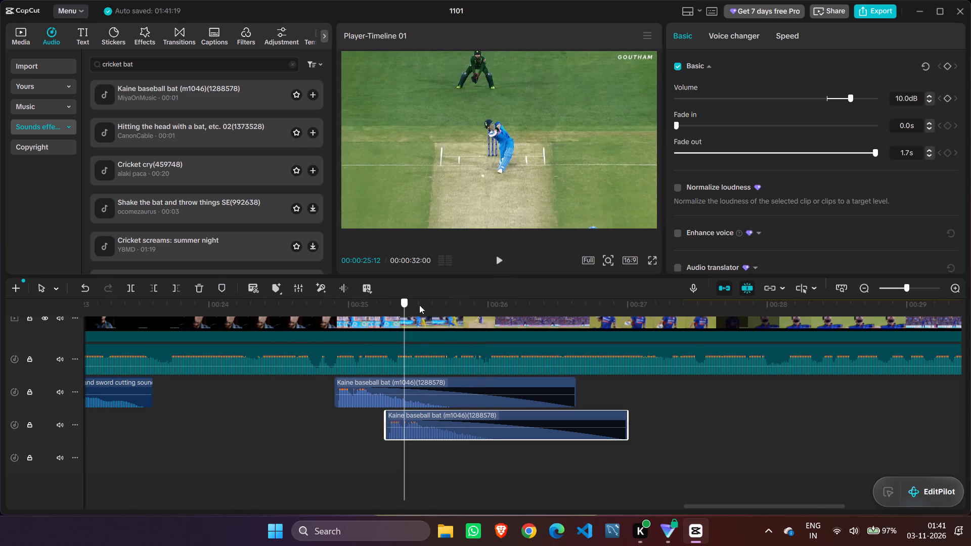
left_click(502, 257)
left_click(502, 257)
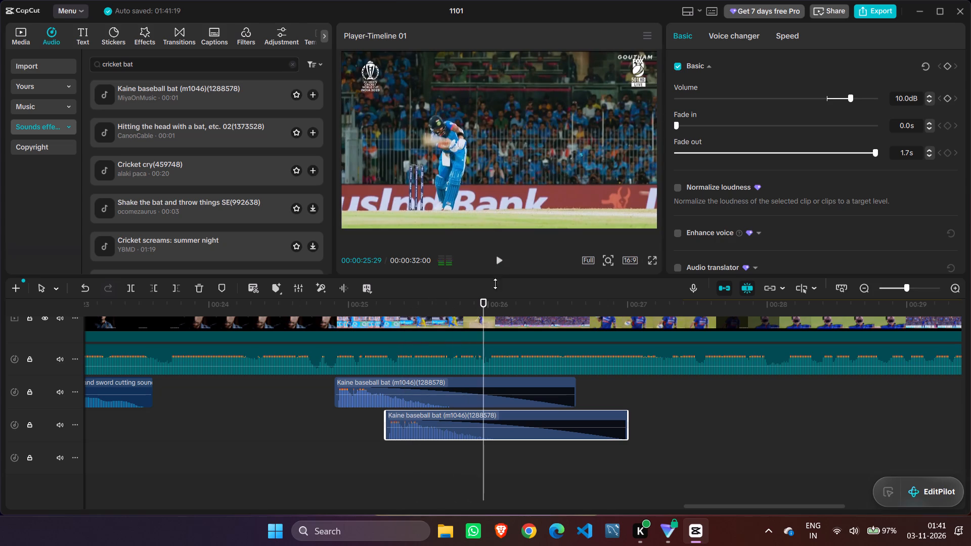
left_click_drag(483, 298, 462, 298)
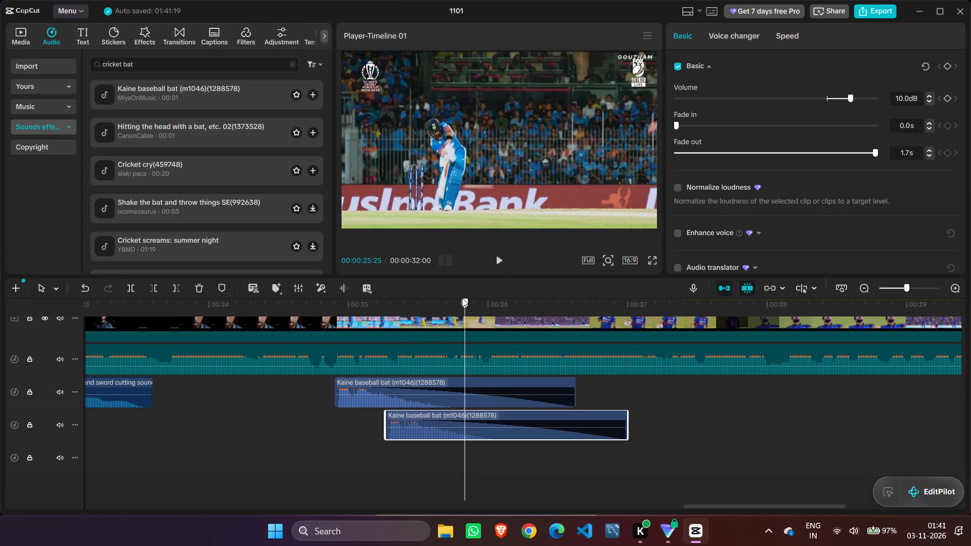
left_click_drag(462, 298, 443, 298)
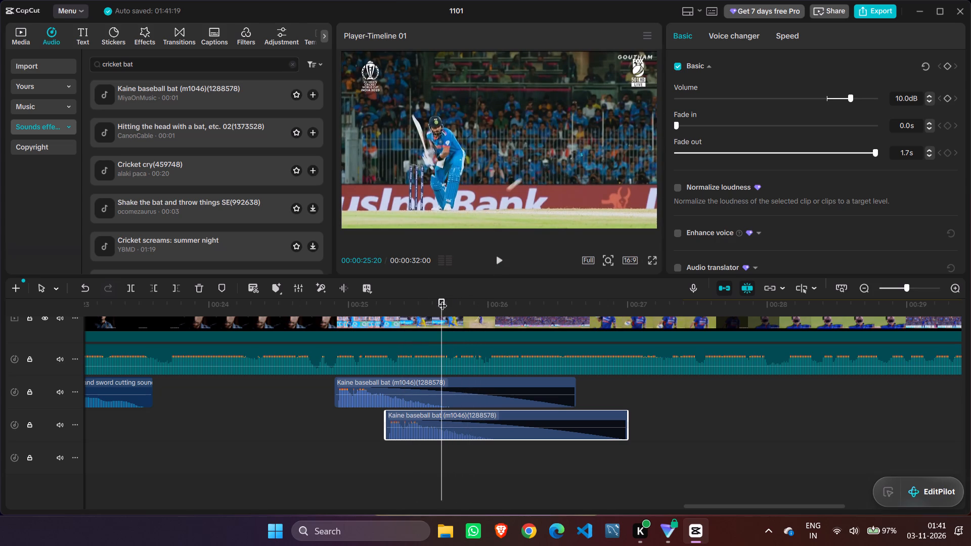
left_click_drag(443, 299, 434, 300)
key("Right")
key("Right")
right_click(446, 452)
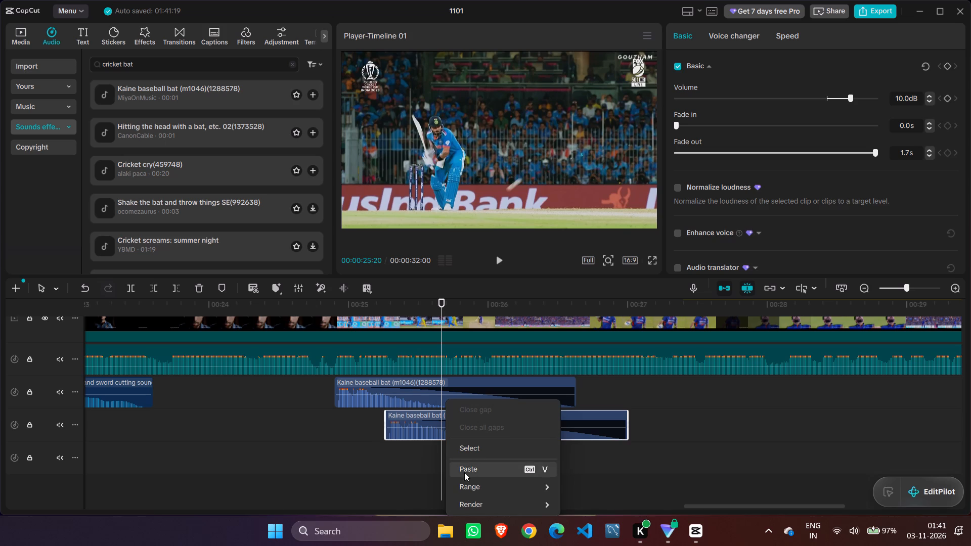
left_click(464, 472)
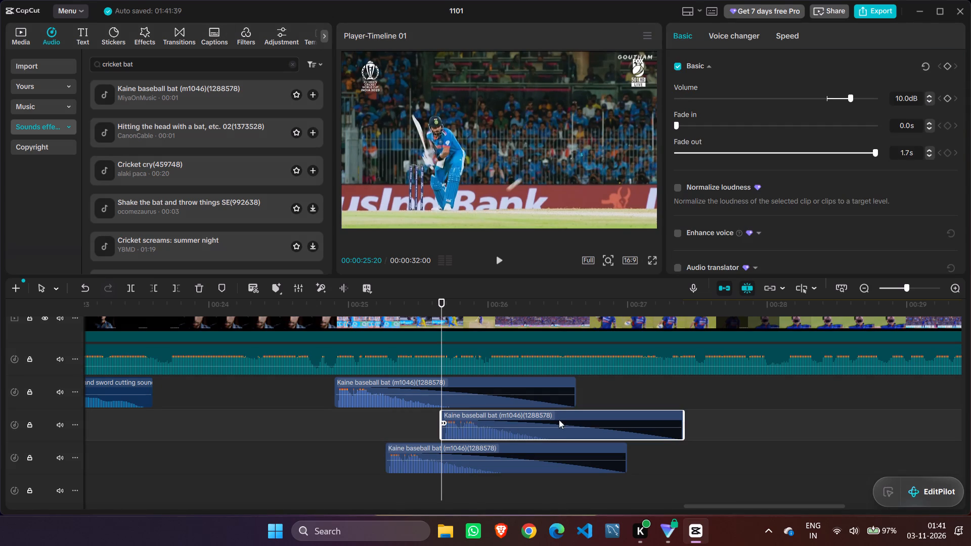
left_click_drag(545, 431, 548, 490)
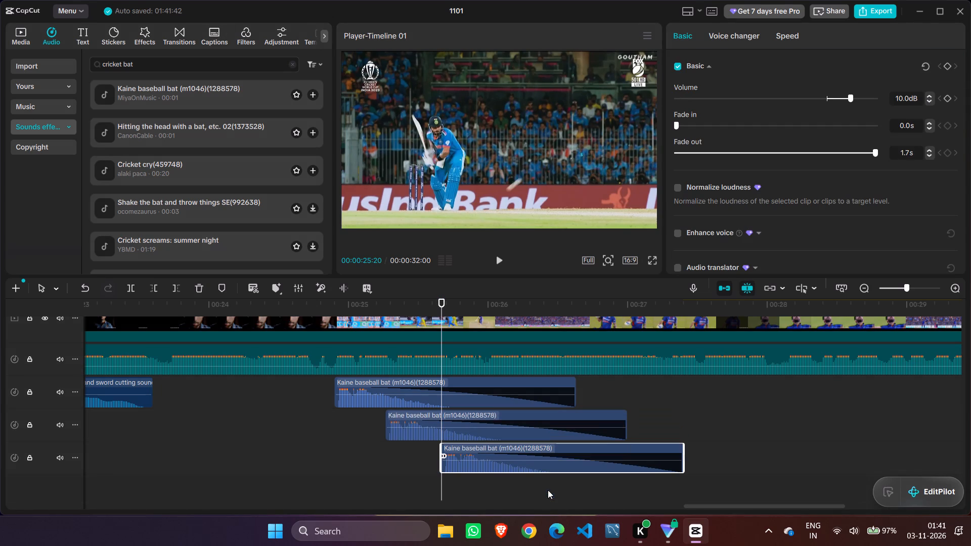
Play back the three latest bat sounds, restarting from about 00:00:24:20 and running to the end of the edit.
left_click(497, 259)
left_click(497, 259)
left_click_drag(523, 298, 478, 313)
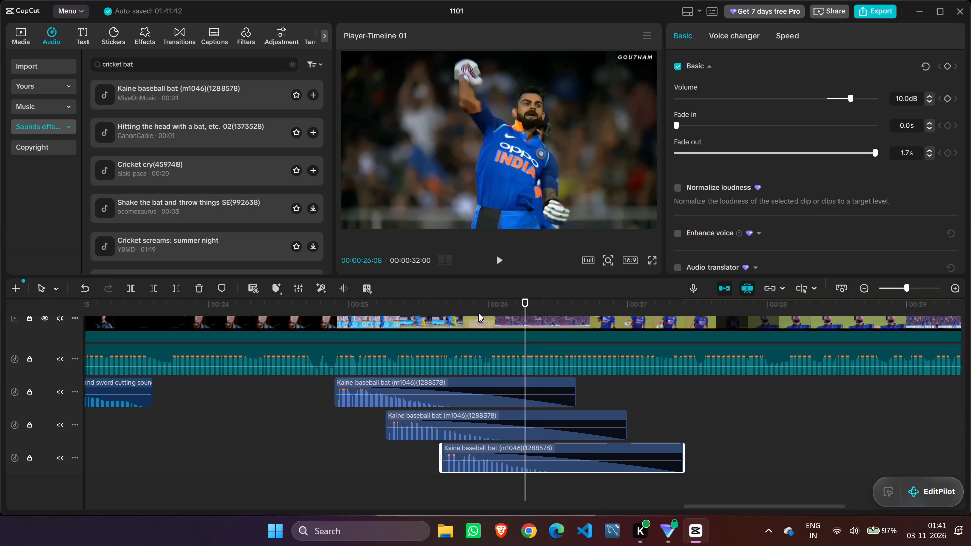
left_click_drag(478, 313, 293, 358)
left_click(300, 393)
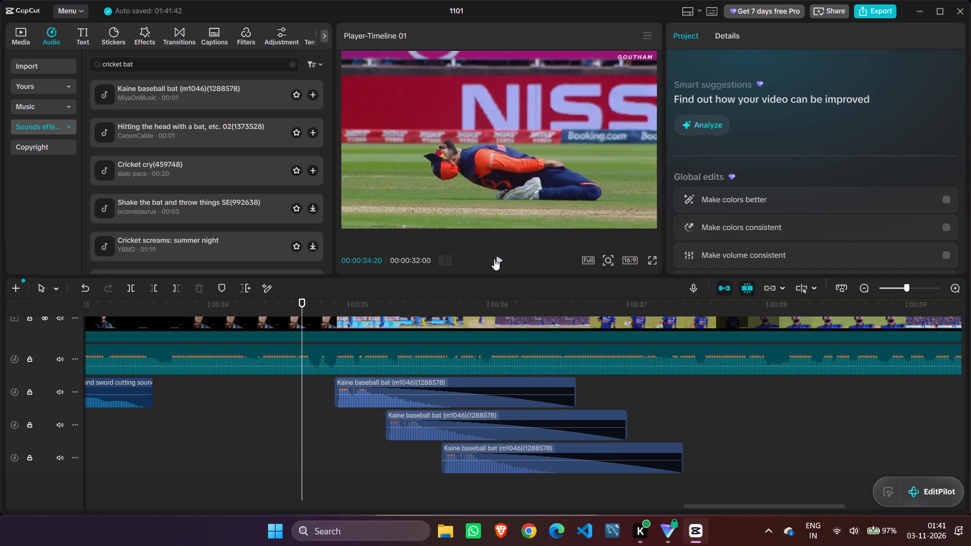
left_click(494, 259)
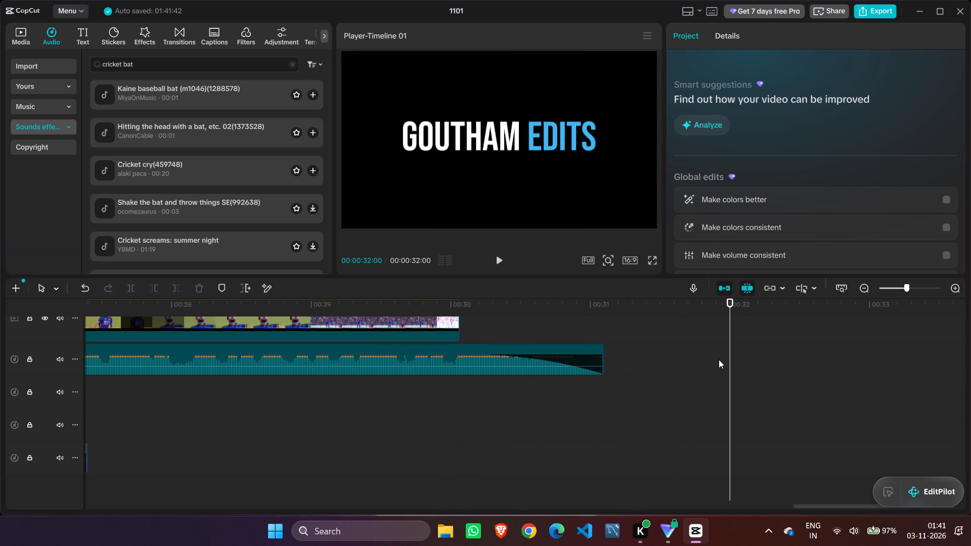
Play the edit from 00:00:00:00 to about 00:00:17:00 to review all sound effects with the footage.
scroll(719, 359, "up", 3)
scroll(718, 360, "down", 4)
left_click(858, 286)
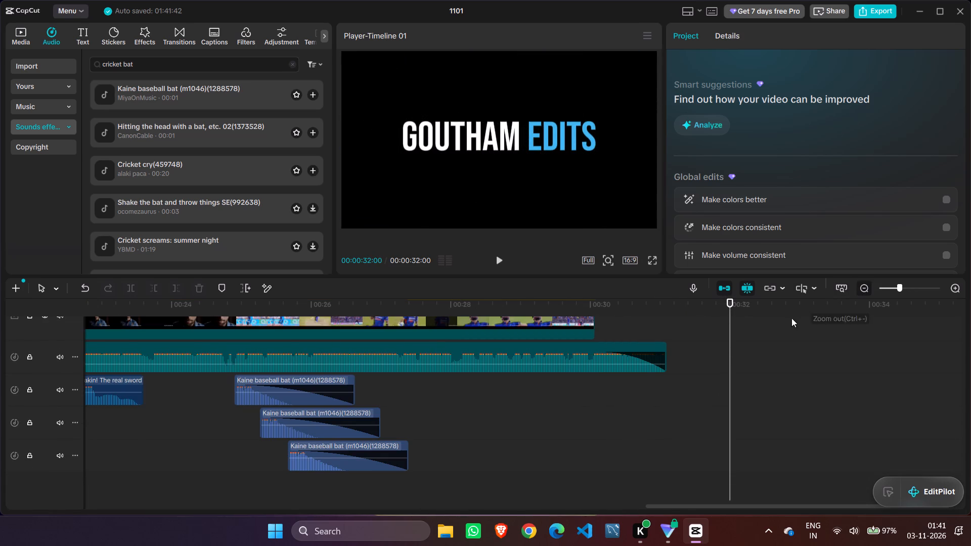
left_click_drag(729, 305, 16, 480)
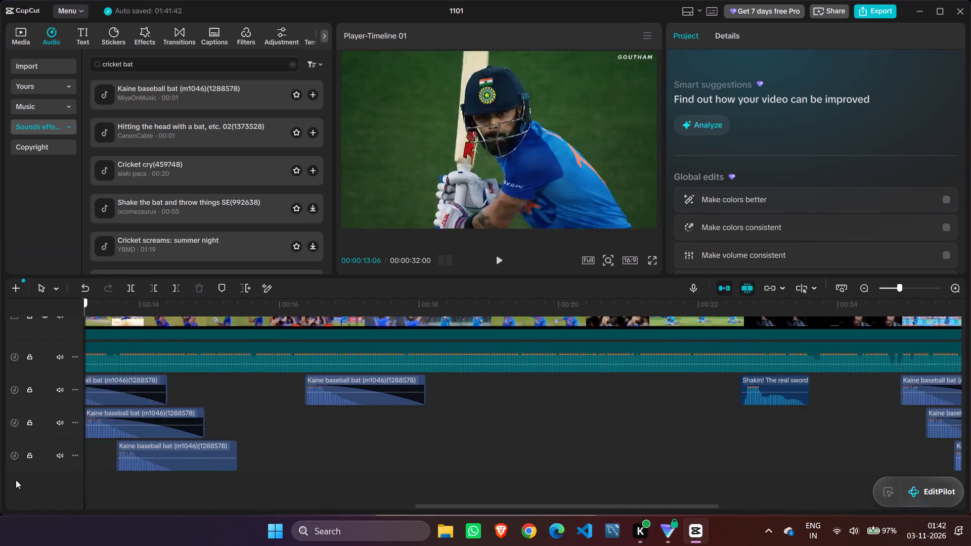
left_click_drag(16, 480, 75, 478)
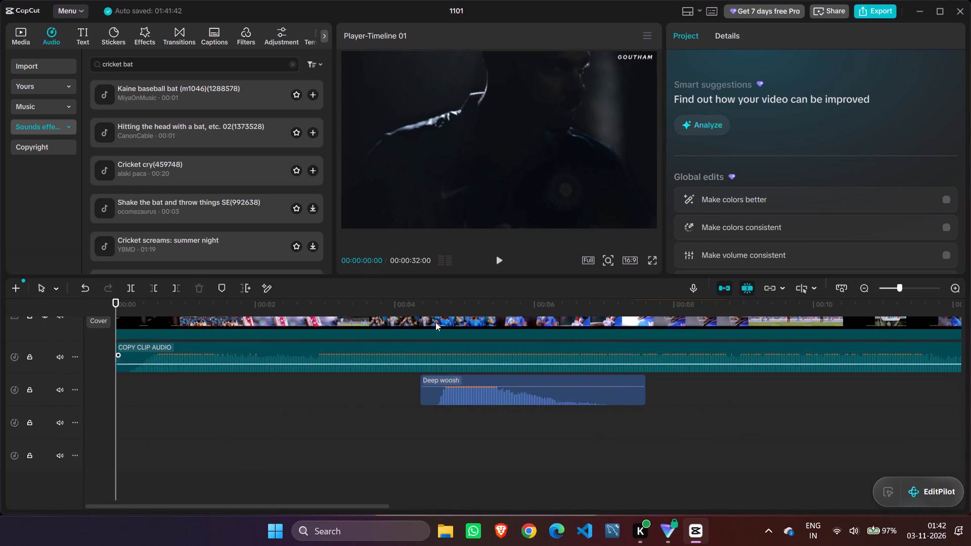
left_click(496, 264)
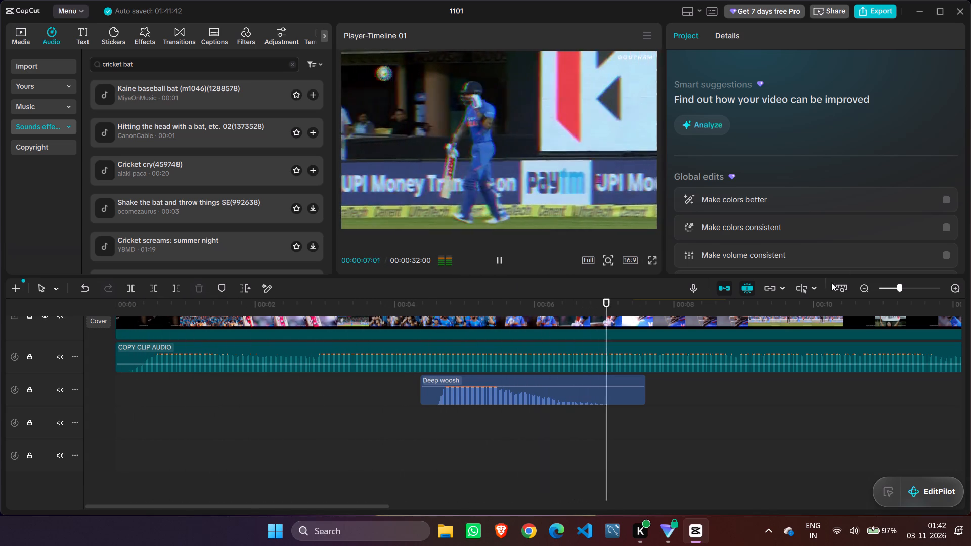
left_click(869, 282)
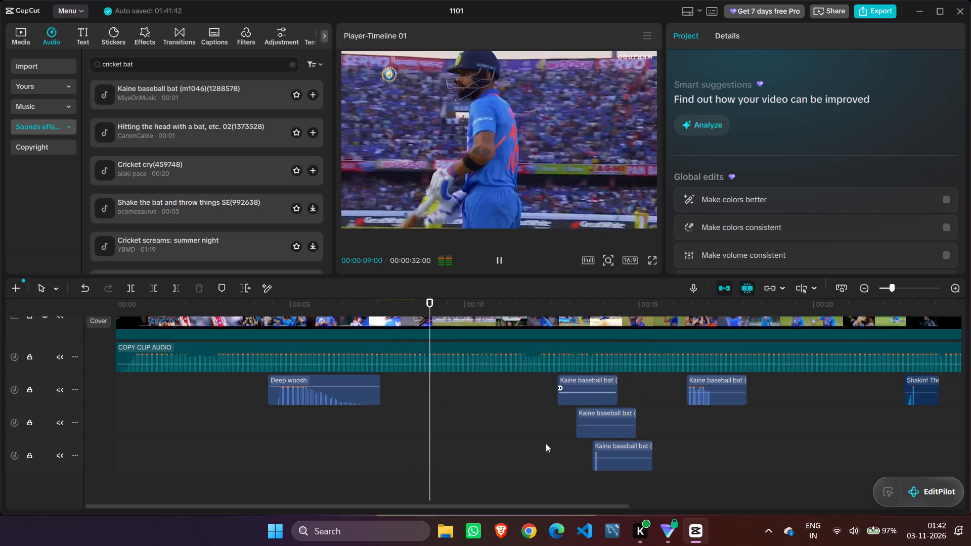
left_click_drag(467, 508, 468, 507)
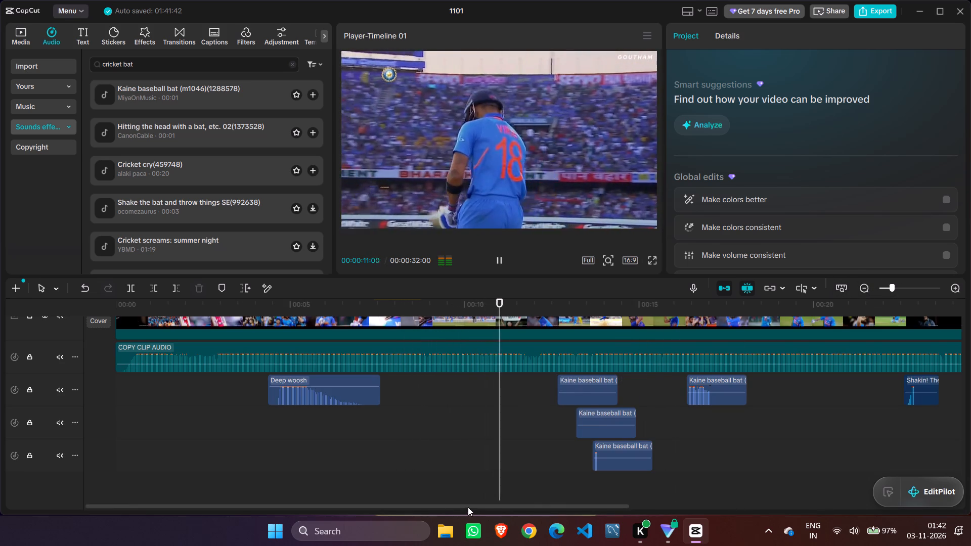
left_click_drag(468, 507, 600, 494)
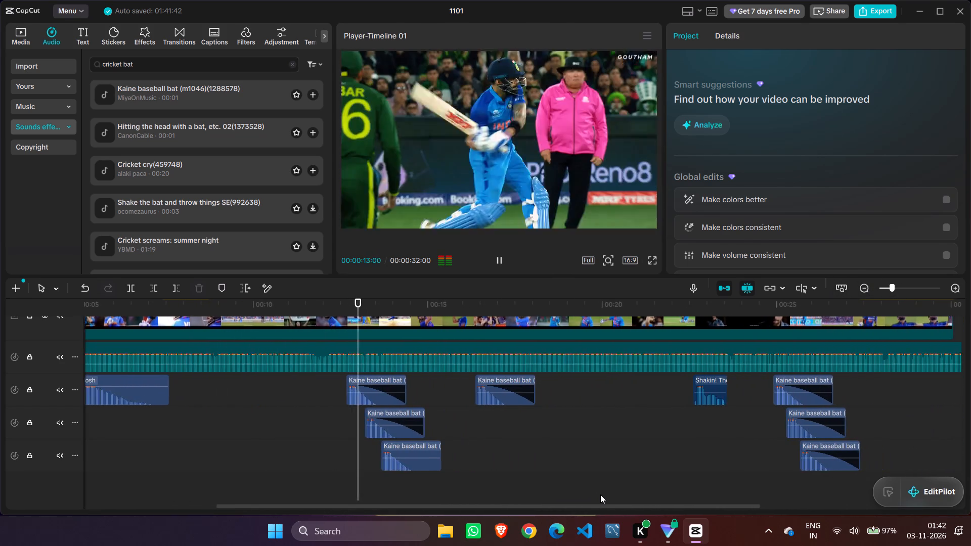
left_click_drag(600, 494, 636, 497)
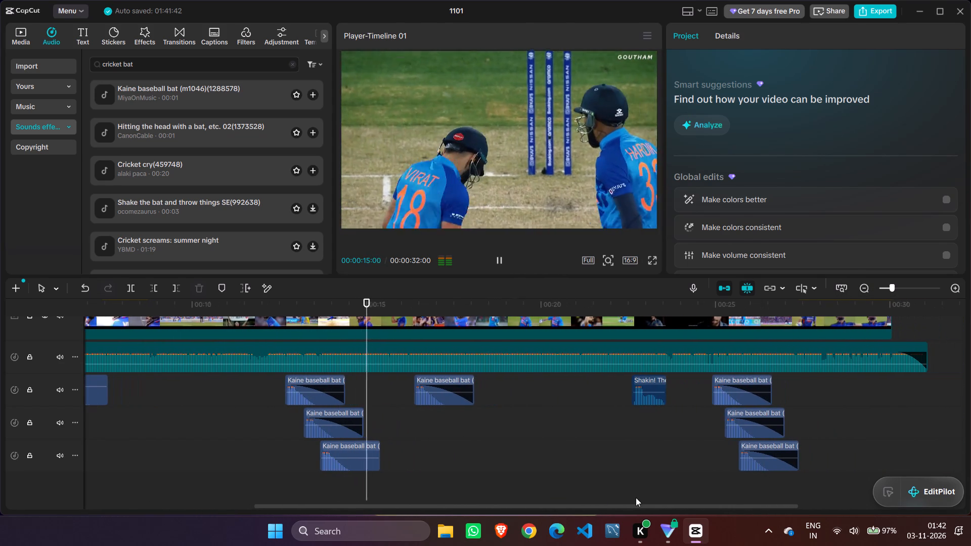
left_click_drag(636, 497, 637, 497)
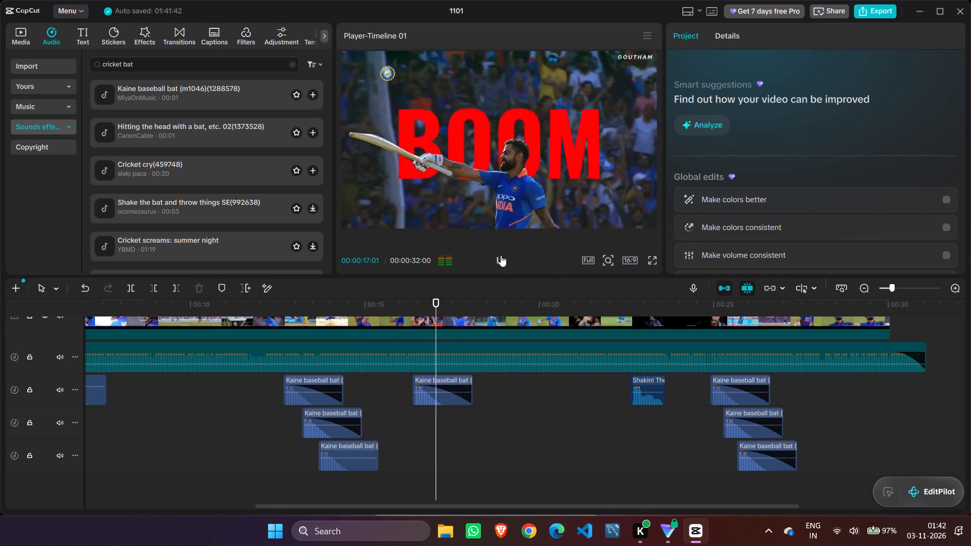
left_click(500, 254)
Search the sound effects for "woosh" and choose the suggested term "wooshh".
left_click_drag(446, 303, 363, 320)
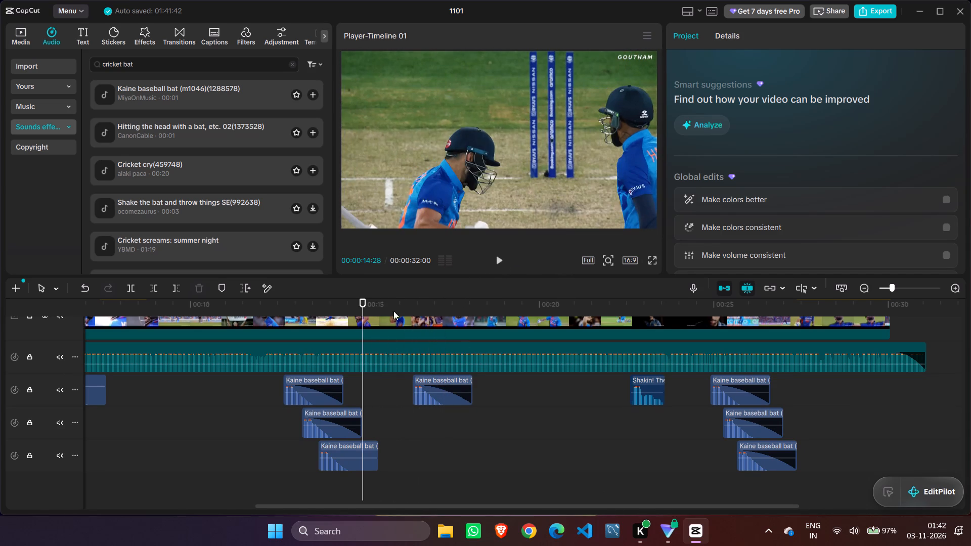
left_click_drag(142, 59, 102, 59)
left_click_drag(102, 59, 94, 59)
type("woosh")
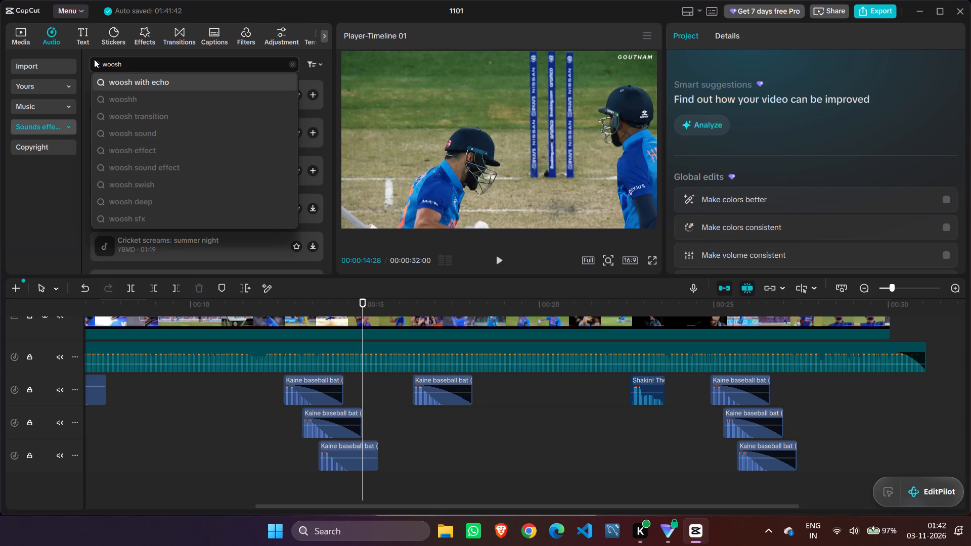
key("Down")
key("Down")
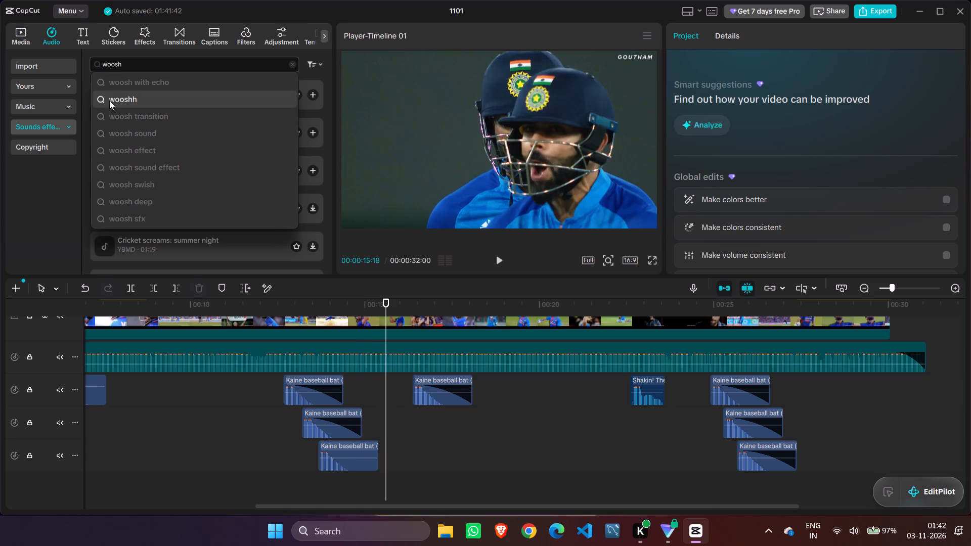
left_click(112, 102)
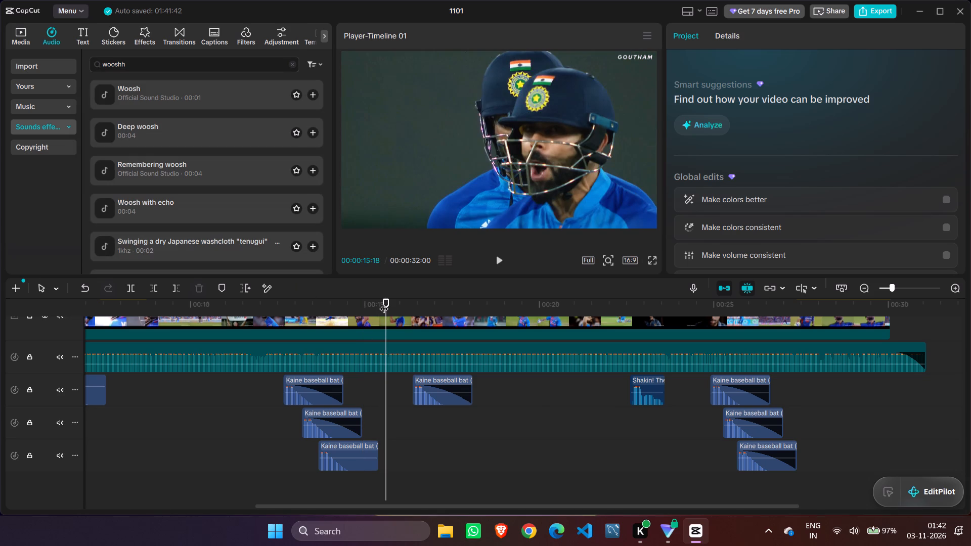
Move the playhead to 00:00:06:23, on the shot of the batsman in blue walking with his bat.
left_click_drag(384, 302, 157, 337)
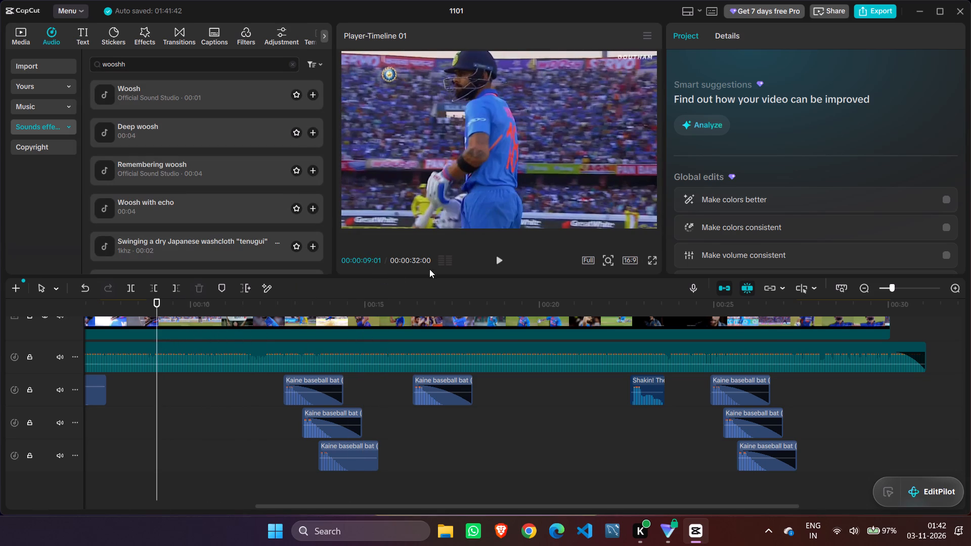
left_click_drag(161, 304, 254, 301)
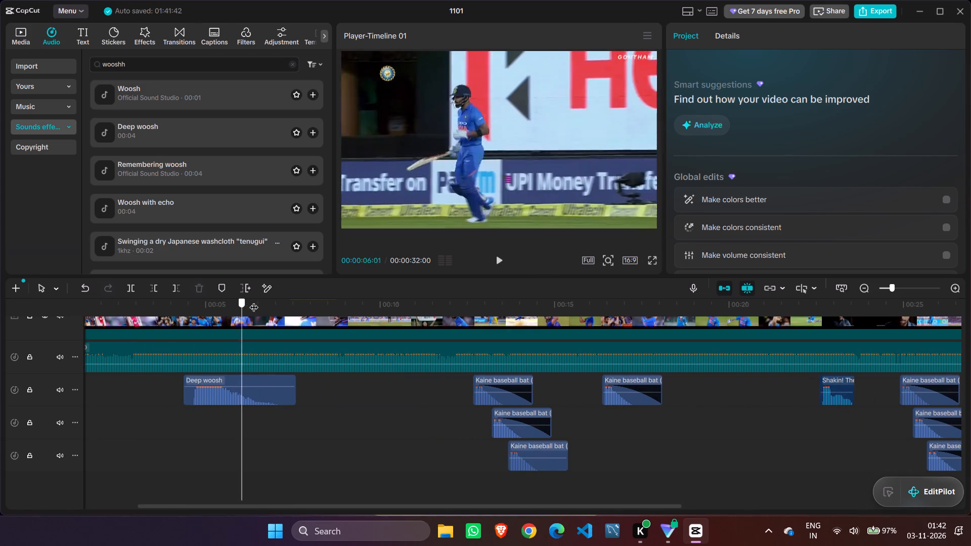
left_click_drag(254, 301, 268, 305)
Audition the wooshh results from "Woosh" down to "Crashing woosh", including the washcloth swing, "Hyut" and "SFX_Ballwooshlong" sounds.
left_click(189, 82)
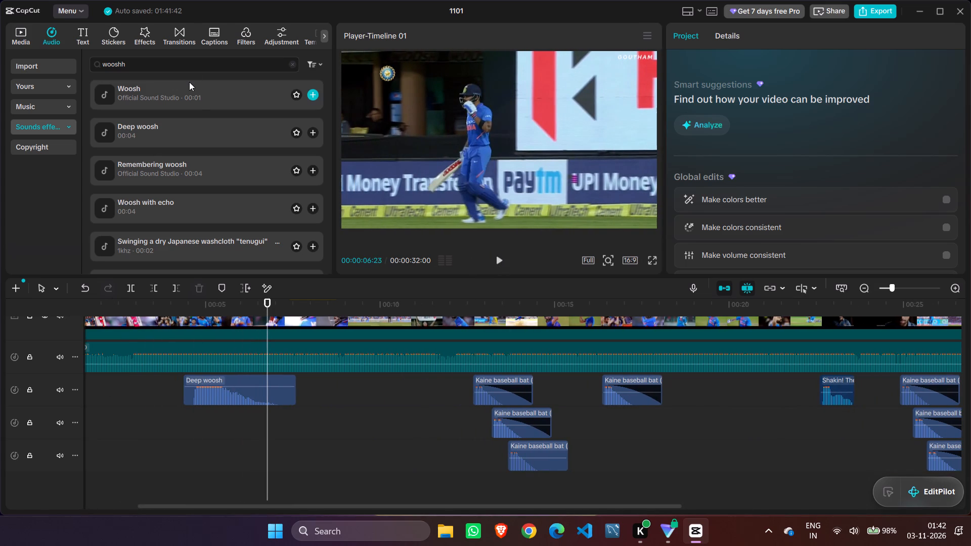
left_click(187, 110)
left_click(189, 123)
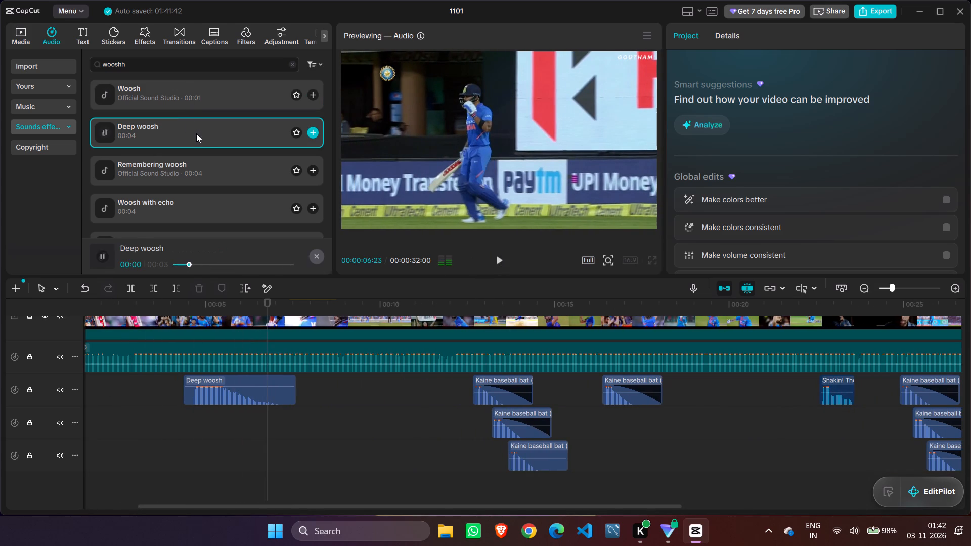
left_click(196, 165)
scroll(195, 164, "down", 1)
left_click(190, 151)
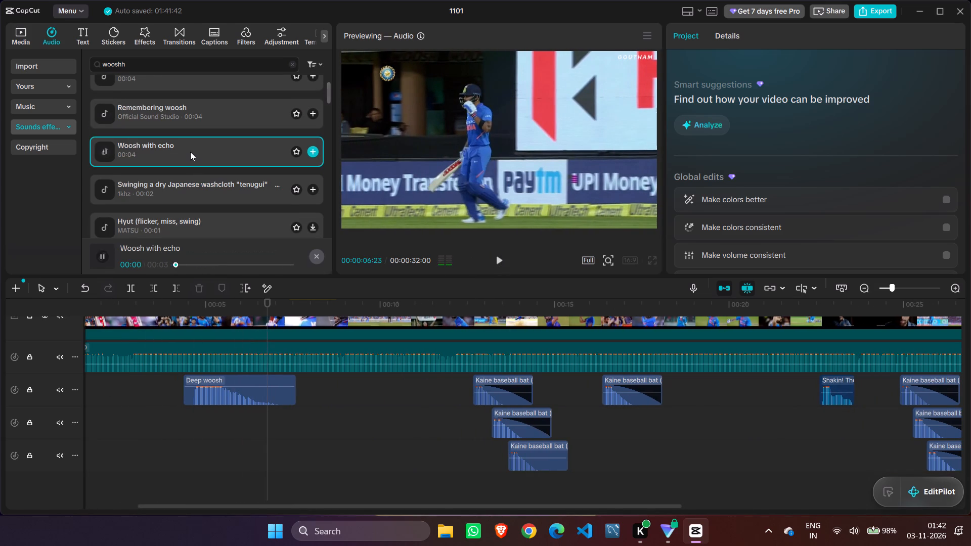
scroll(191, 153, "down", 1)
left_click(192, 141)
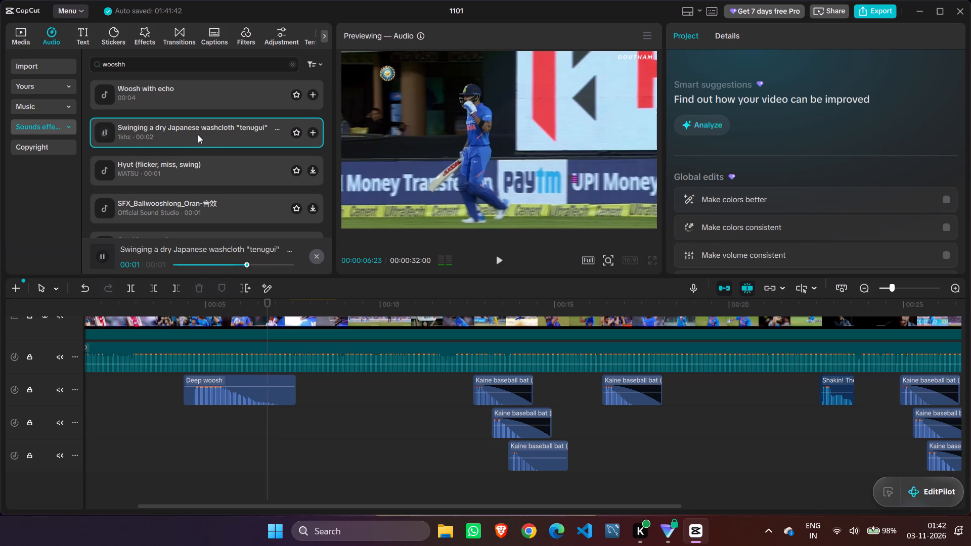
left_click(198, 165)
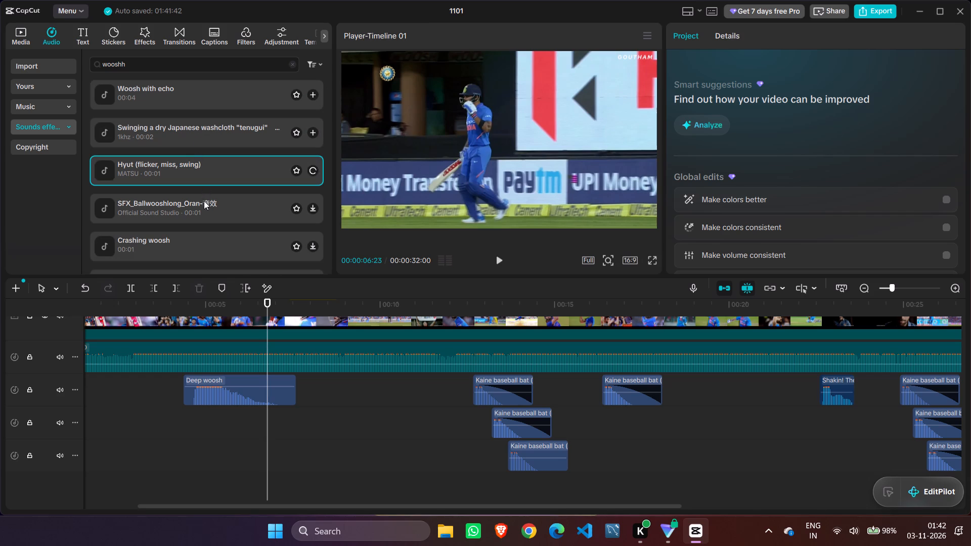
left_click(205, 205)
left_click(195, 147)
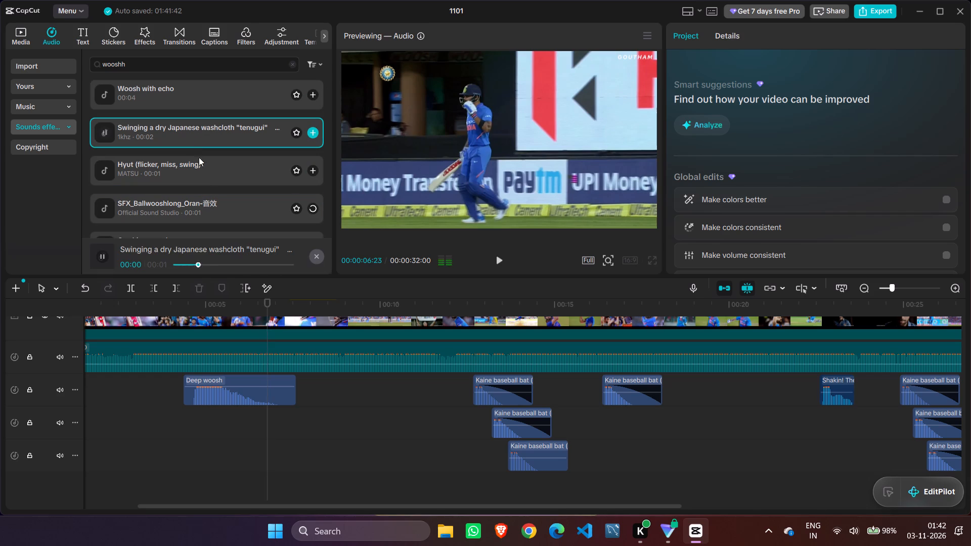
left_click(212, 204)
scroll(211, 198, "down", 1)
left_click(212, 190)
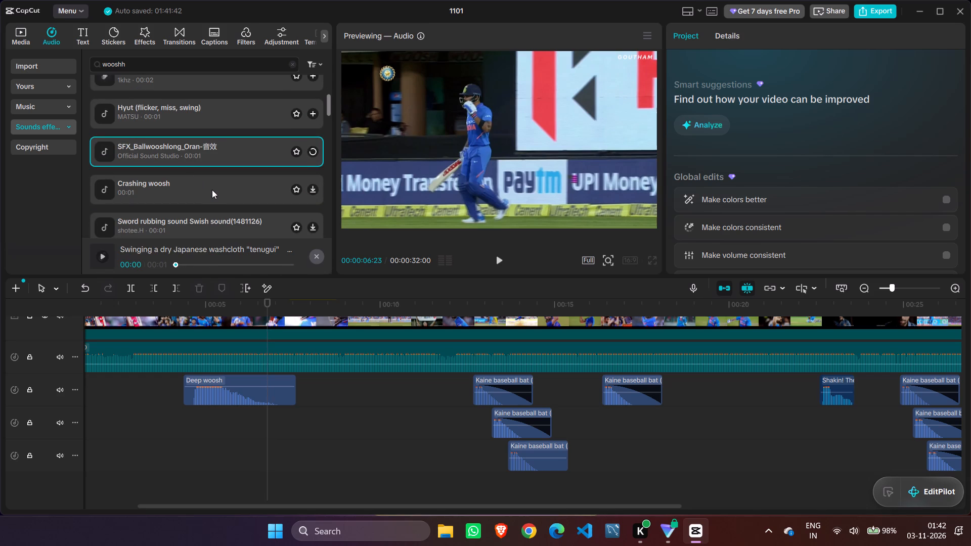
Listen again to the wooshh results, from the "tenugui" washcloth swing and "SFX_Ballwooshlong" back up to "Deep woosh" and "Woosh", and compare "Woosh with echo".
scroll(210, 190, "up", 1)
left_click(197, 140)
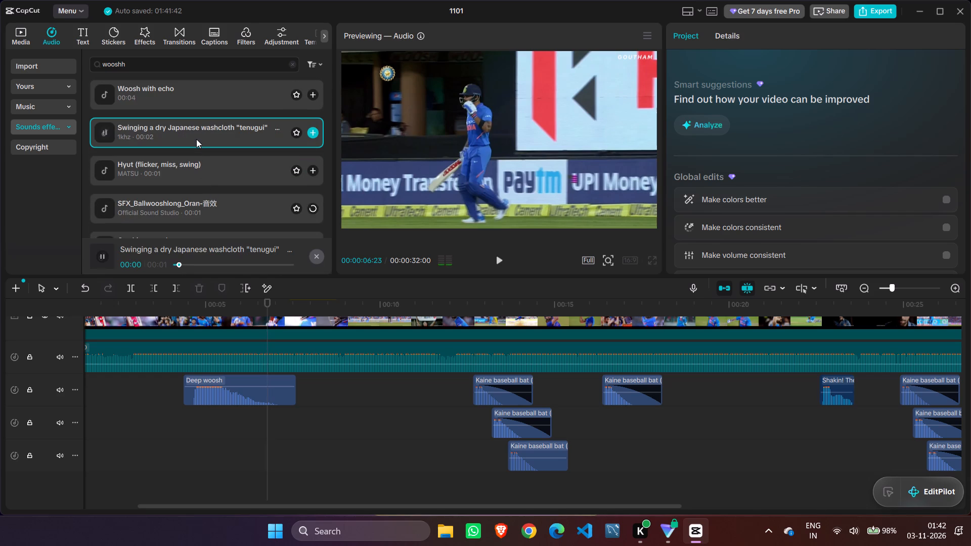
left_click(217, 188)
left_click(218, 207)
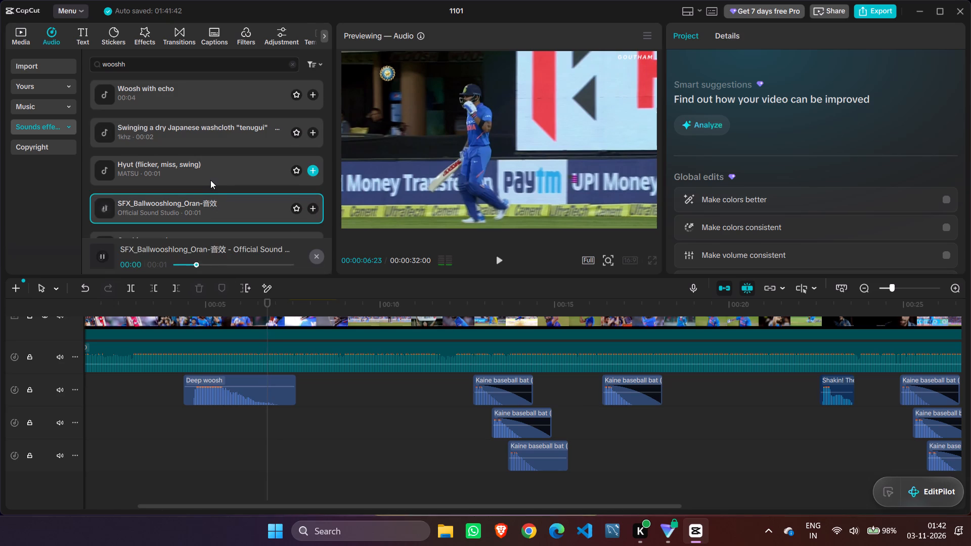
left_click(210, 180)
left_click(206, 134)
scroll(209, 138, "up", 1)
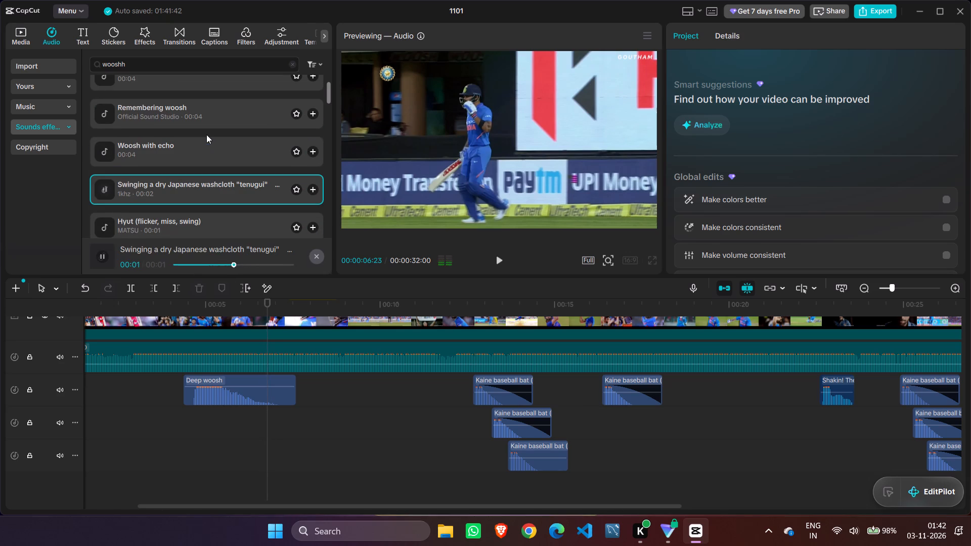
left_click(204, 150)
left_click(199, 122)
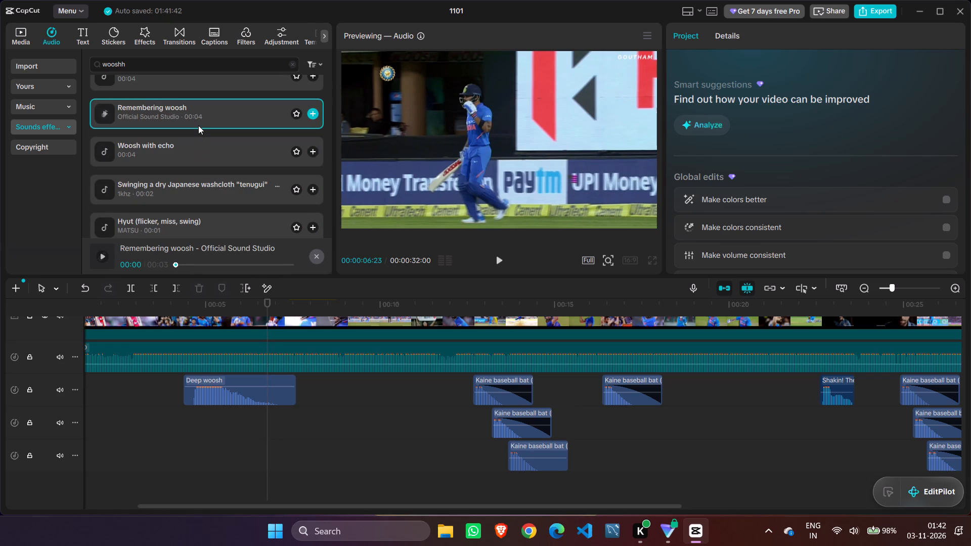
scroll(198, 128, "up", 2)
left_click(199, 131)
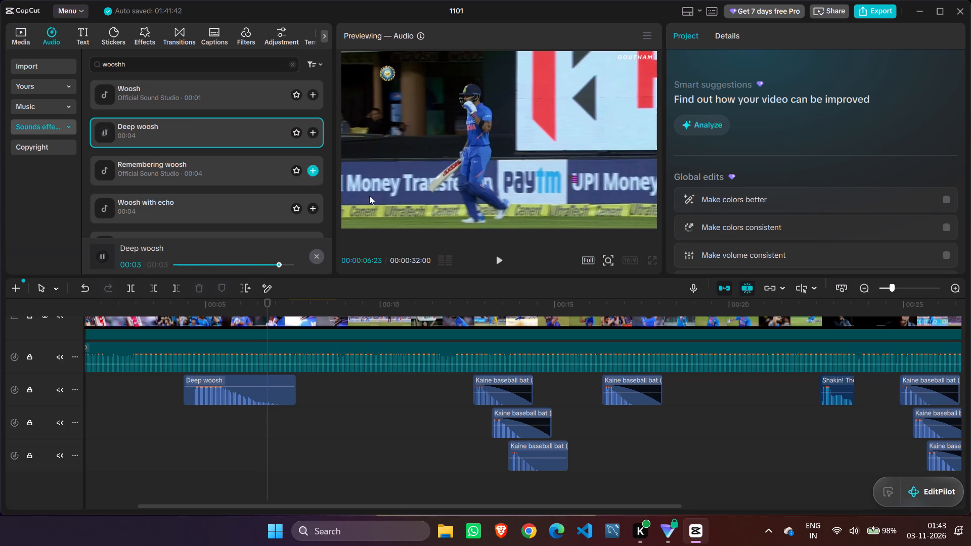
left_click(194, 96)
scroll(219, 138, "up", 2)
left_click(210, 204)
scroll(210, 198, "down", 2)
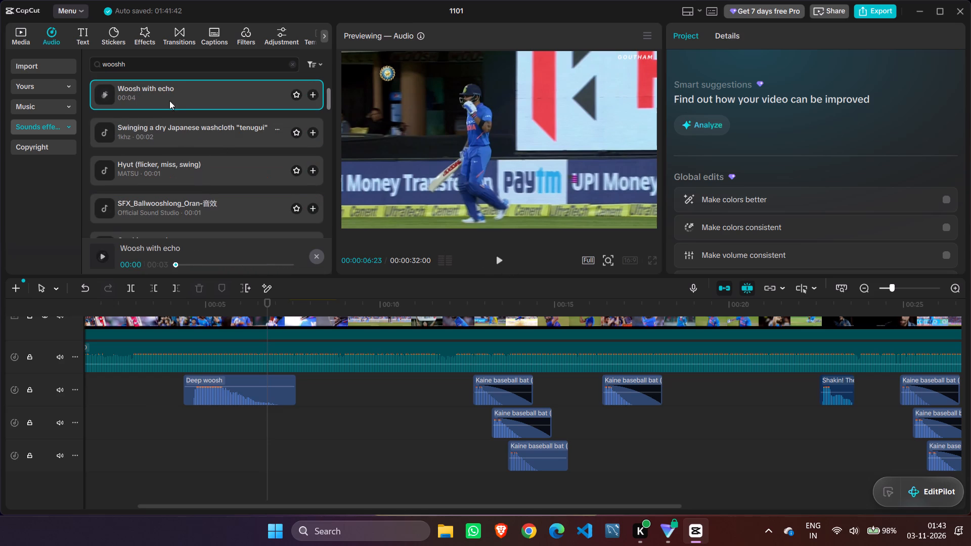
Replace the sound effects search with "wind" and choose the suggested term "wind sound".
left_click(141, 62)
left_click(143, 61)
key("BackSpace")
key("BackSpace")
key("BackSpace")
key("BackSpace")
key("BackSpace")
key("BackSpace")
key("BackSpace")
key("BackSpace")
key("BackSpace")
key("BackSpace")
key("BackSpace")
key("BackSpace")
key("BackSpace")
key("BackSpace")
key("BackSpace")
type("wind")
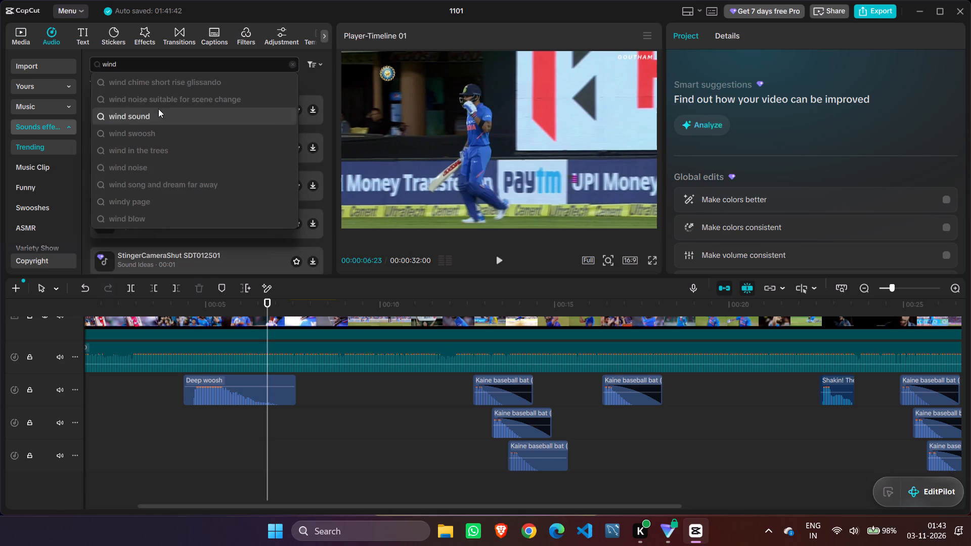
left_click(158, 109)
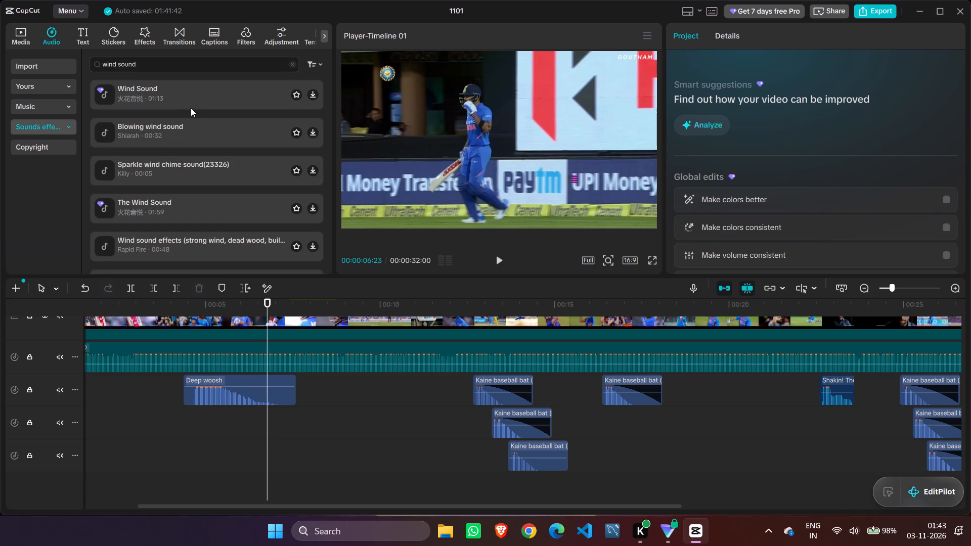
Audition wind sound results, including "Sparkle wind chime sound(23326)", the quick "Wind noise" and "The sound of wind".
left_click(197, 169)
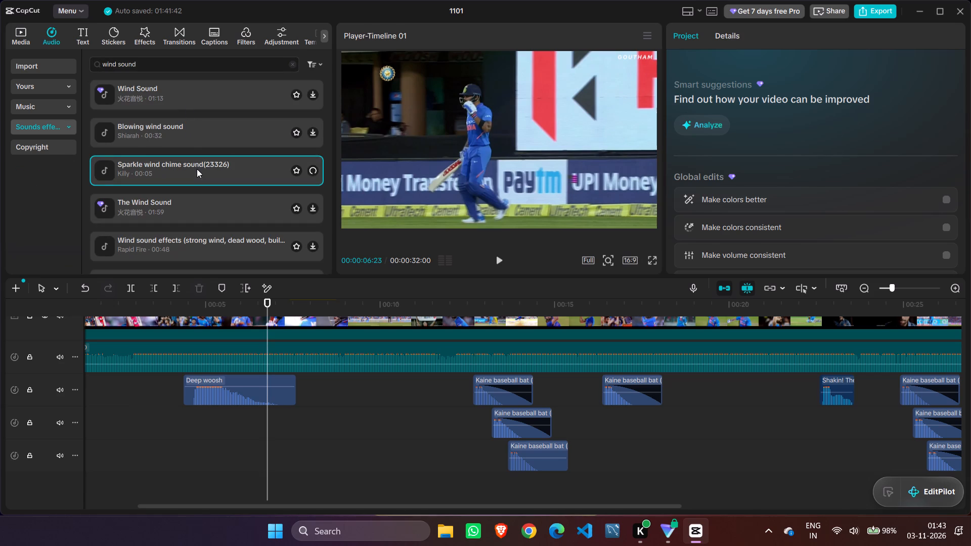
scroll(196, 168, "down", 1)
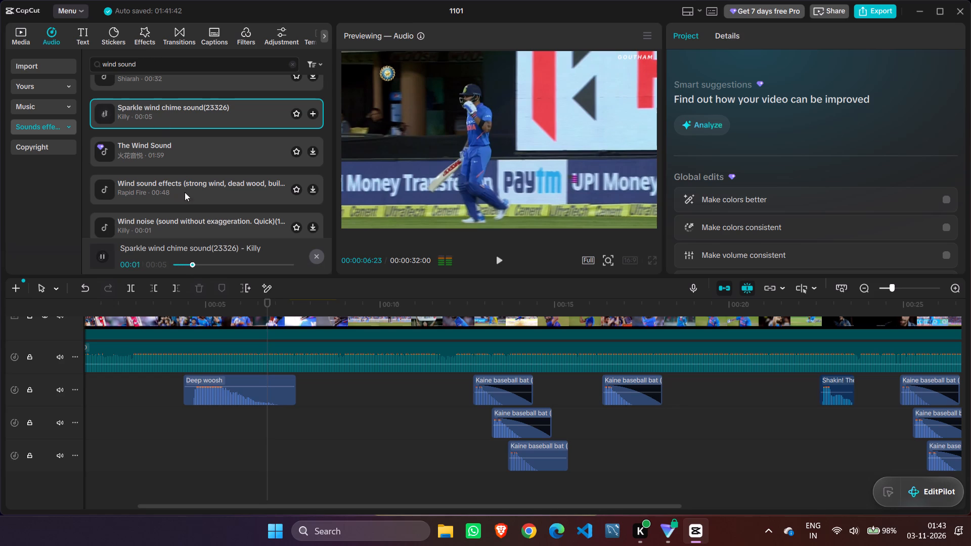
left_click(195, 224)
scroll(191, 206, "down", 2)
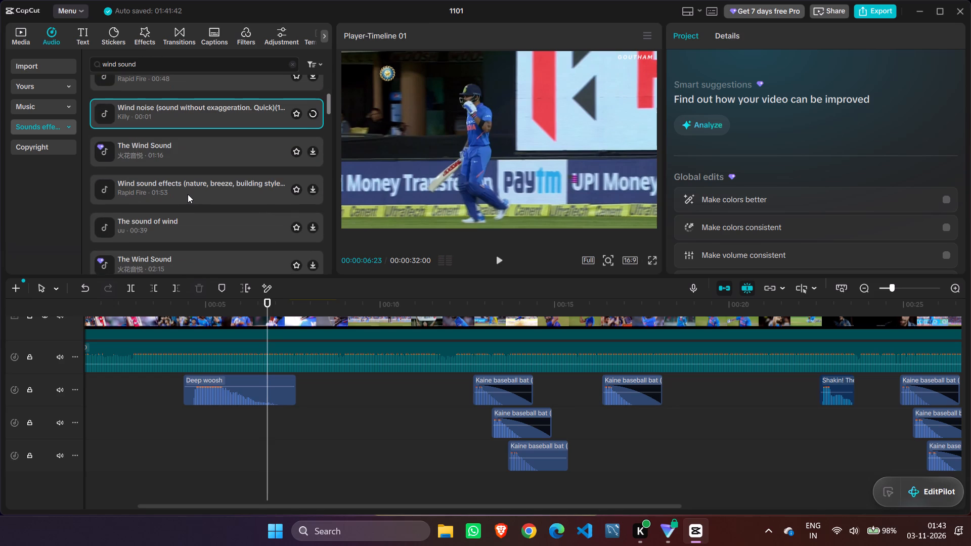
left_click(196, 216)
scroll(195, 208, "down", 3)
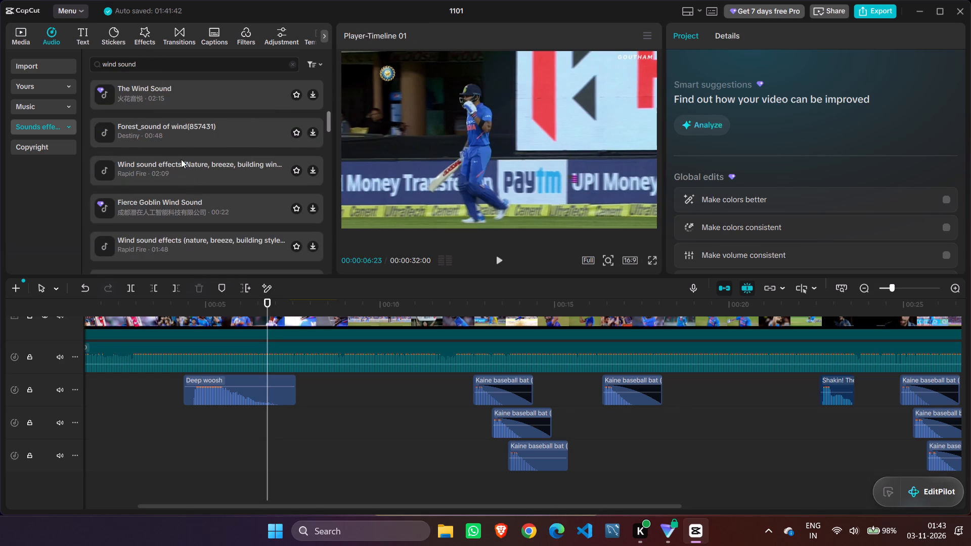
scroll(183, 160, "down", 2)
Switch the sound effects search to the suggested term "wind sound effect".
left_click(150, 66)
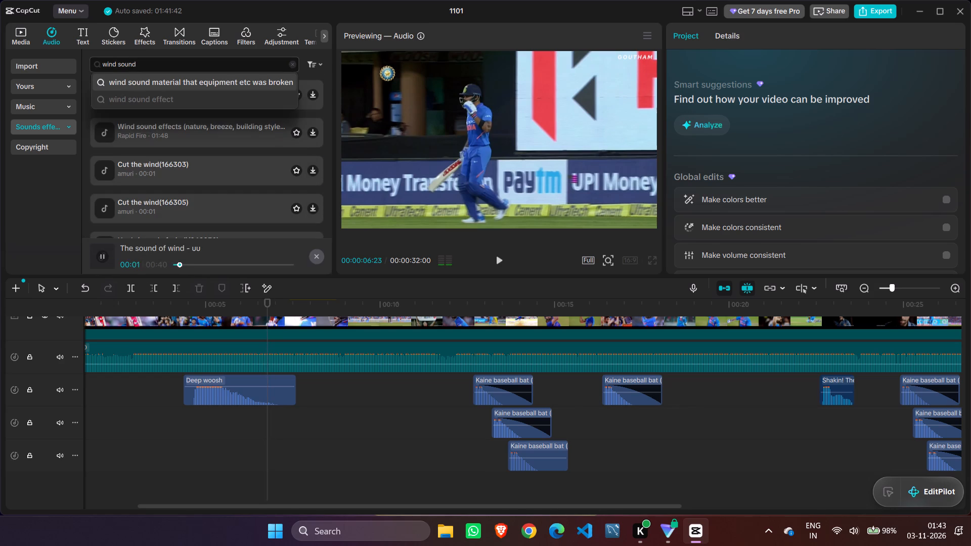
left_click(157, 95)
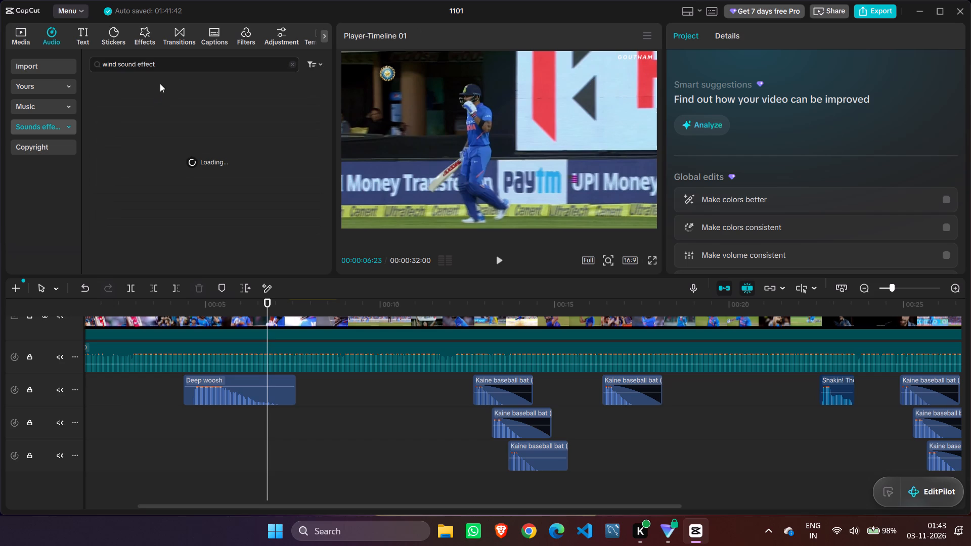
Browse the wind sound effect results for short swipe-like sounds, trying "Fuwa: short wind noise: swipe etc(222764)" and "Cut the wind(166305)".
left_click(179, 99)
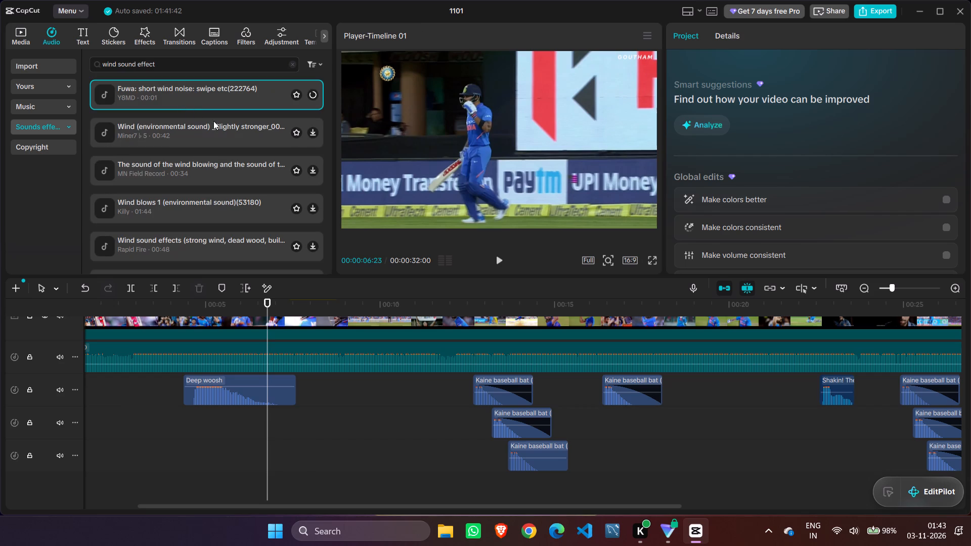
scroll(201, 155, "down", 3)
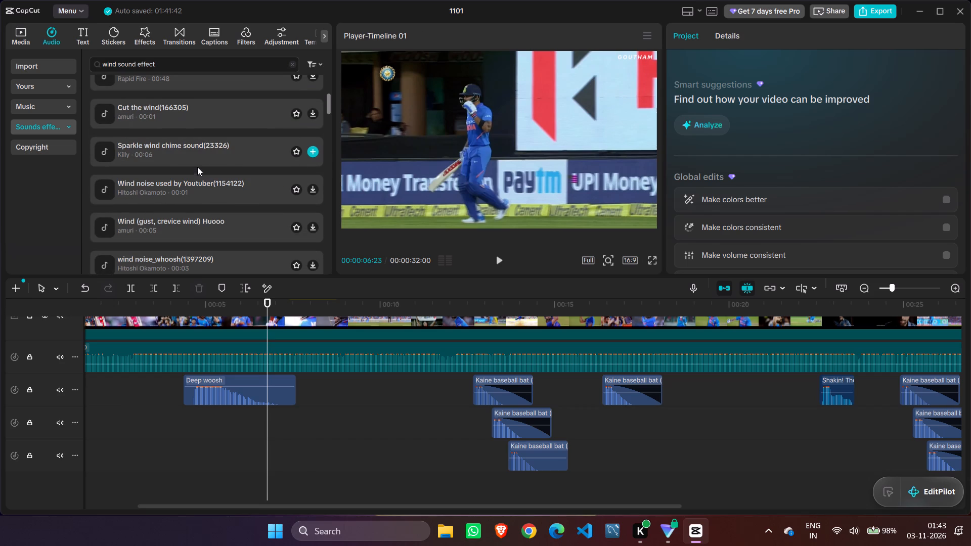
left_click(200, 108)
scroll(202, 111, "up", 6)
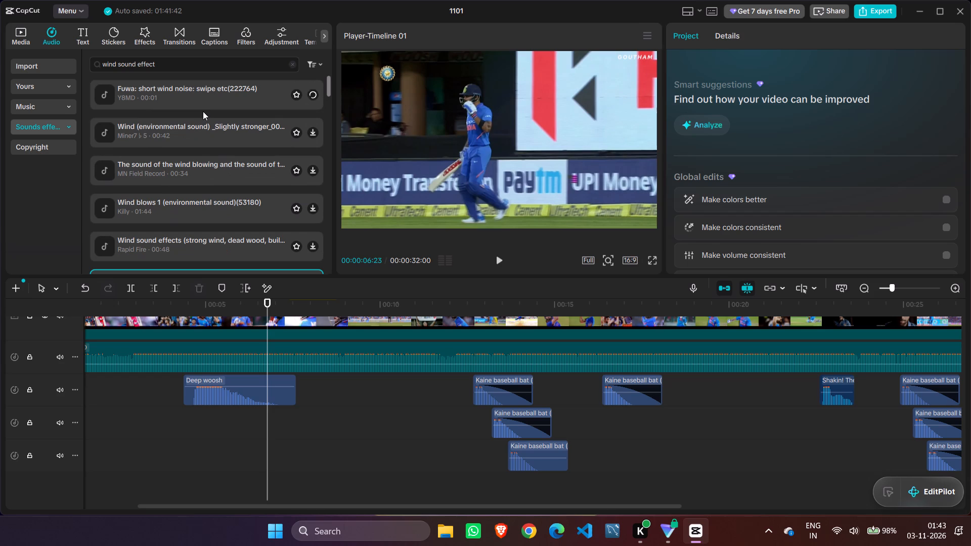
scroll(179, 166, "down", 7)
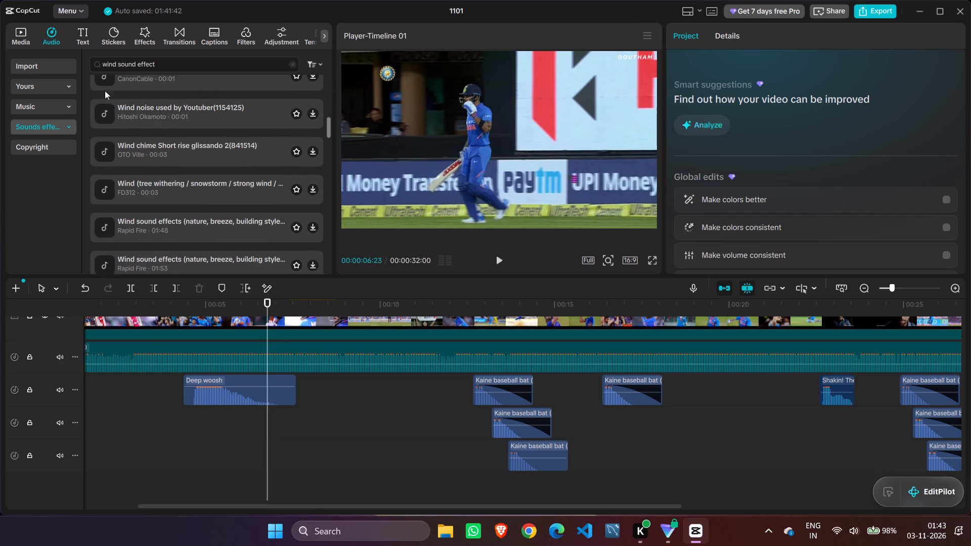
scroll(211, 152, "down", 5)
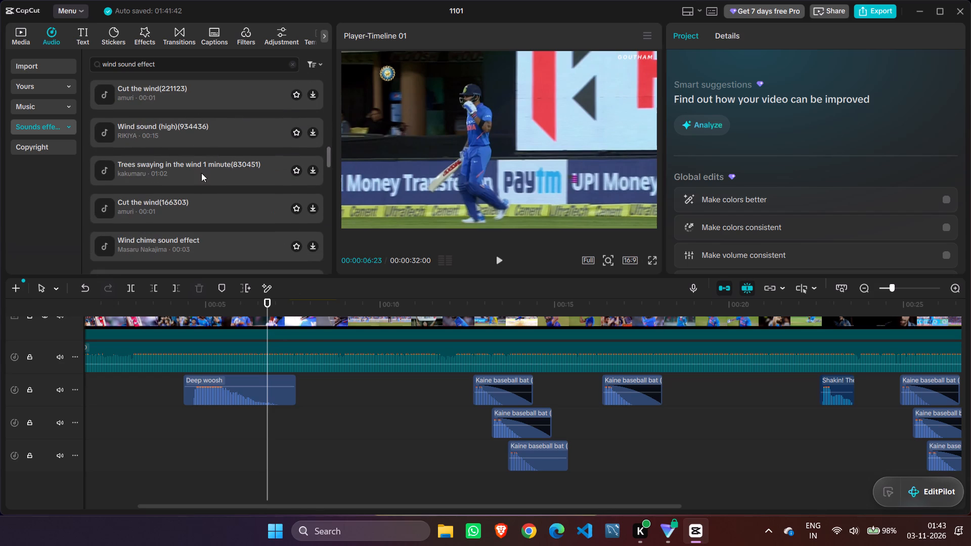
scroll(215, 203, "up", 18)
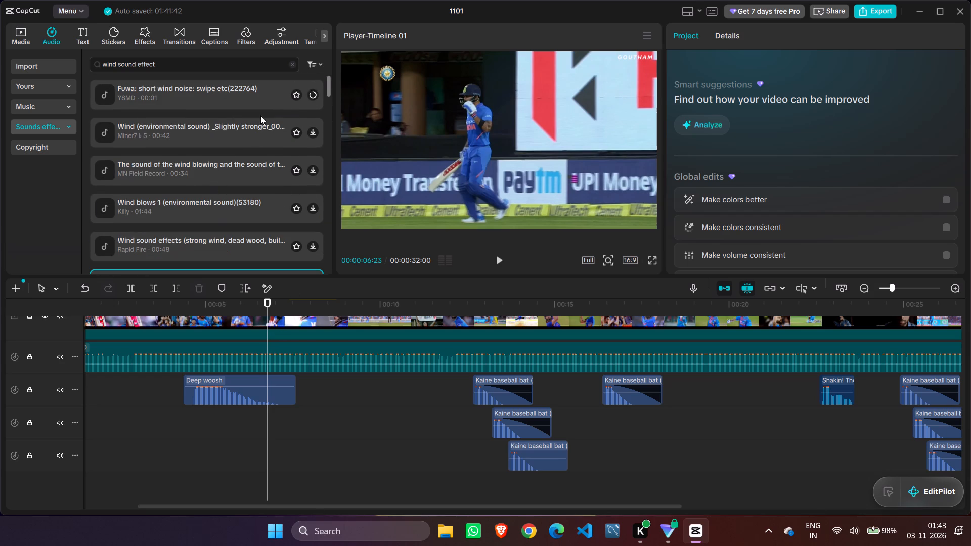
Audition and compare "Fuwa: short wind noise", "Cut the wind(166305)", "Wind (gust, crevice wind) Huooo" and "Sparkle wind chime sound(23326)".
left_click(237, 92)
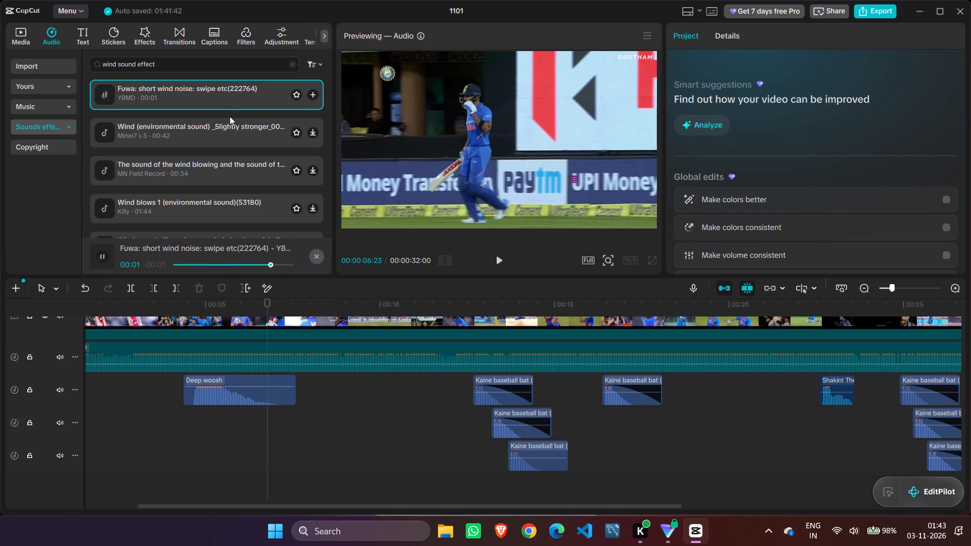
scroll(197, 204, "down", 1)
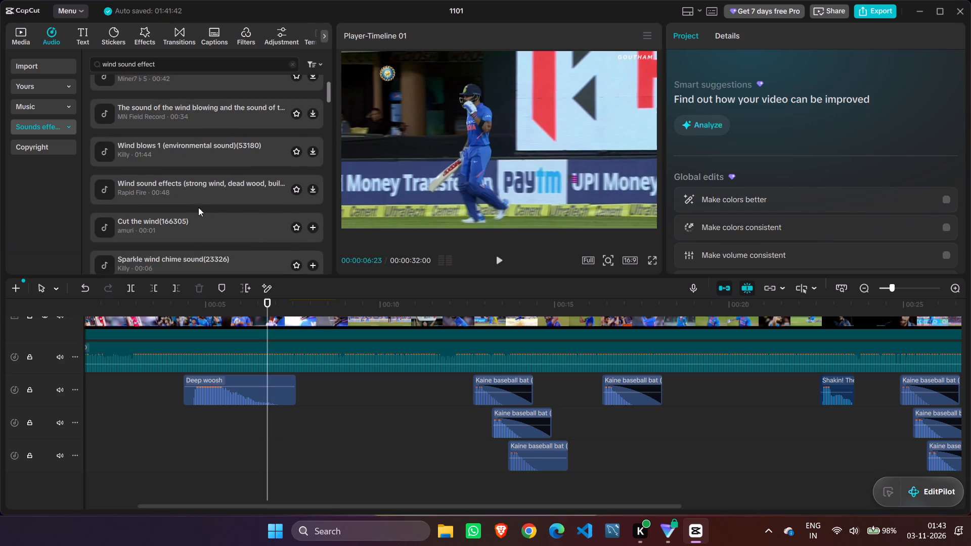
left_click(188, 223)
scroll(189, 217, "down", 3)
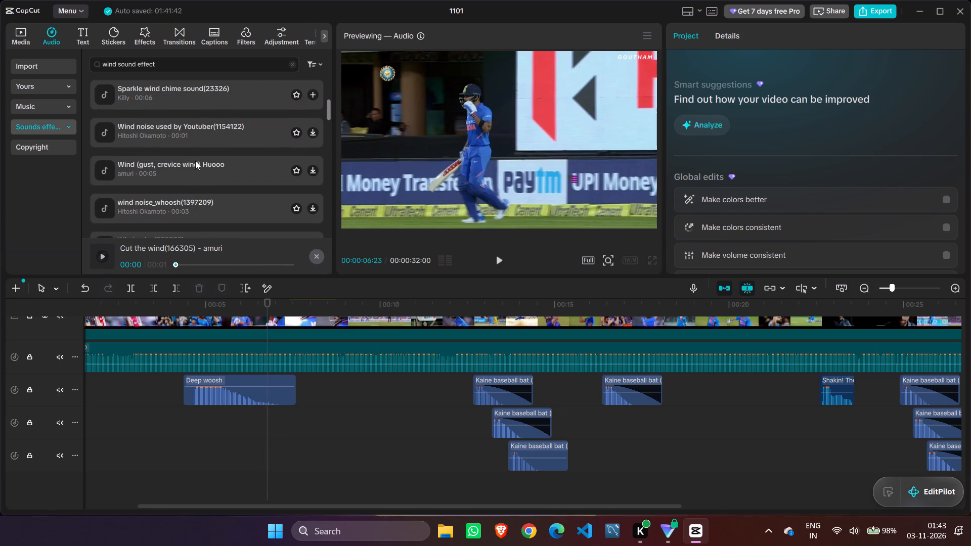
left_click(200, 174)
scroll(198, 171, "up", 1)
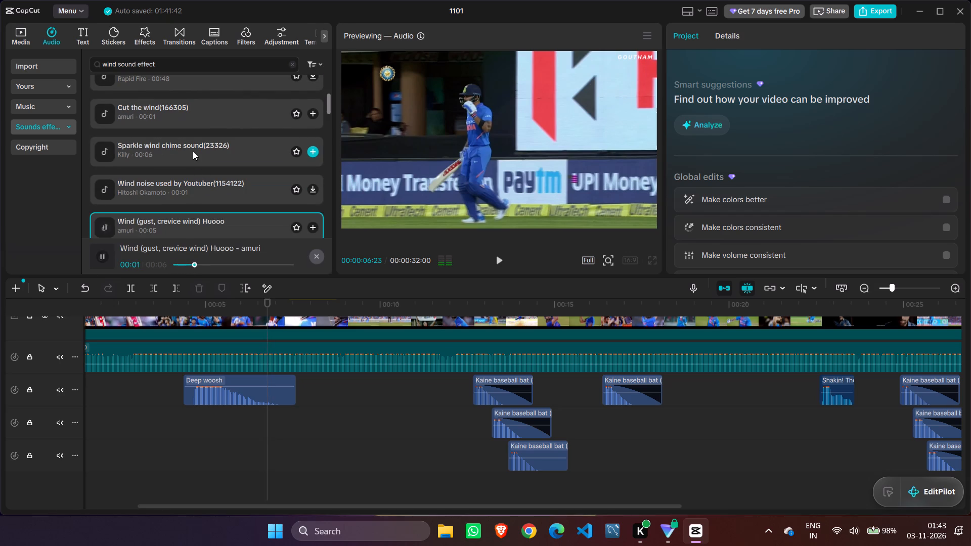
left_click(193, 151)
left_click(199, 110)
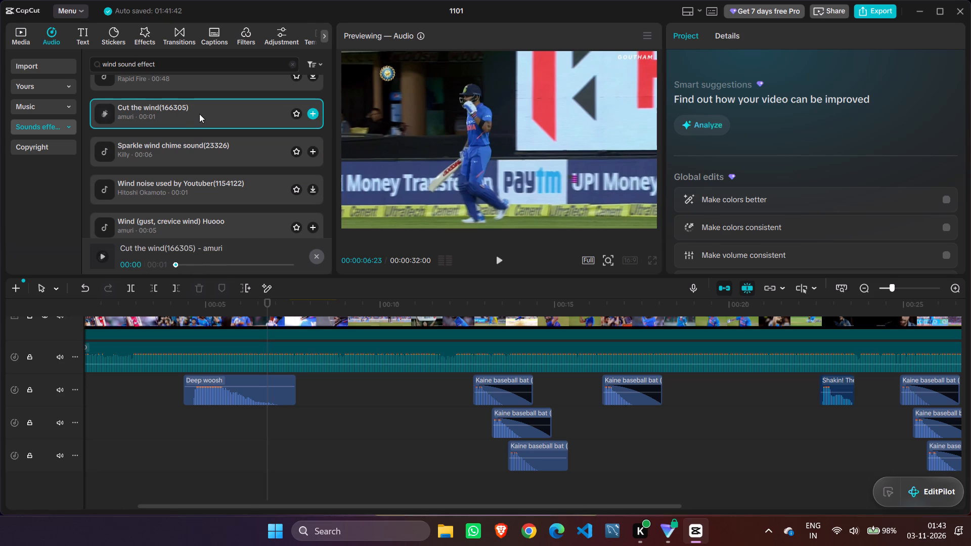
Replay "Cut the wind(166305)" and look further through the wind sound effect results.
left_click(199, 116)
scroll(199, 116, "down", 1)
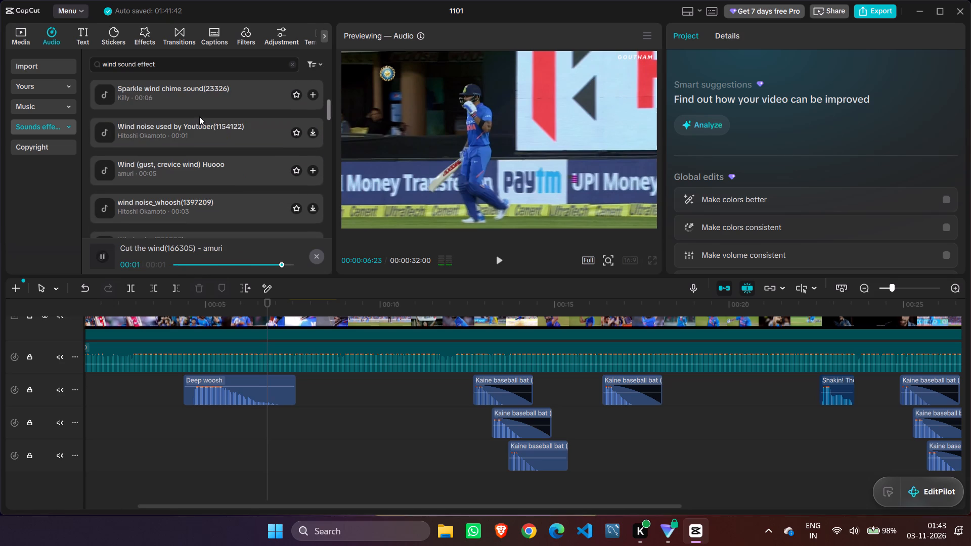
Replace the sound effects search with "woosh".
triple_click(184, 61)
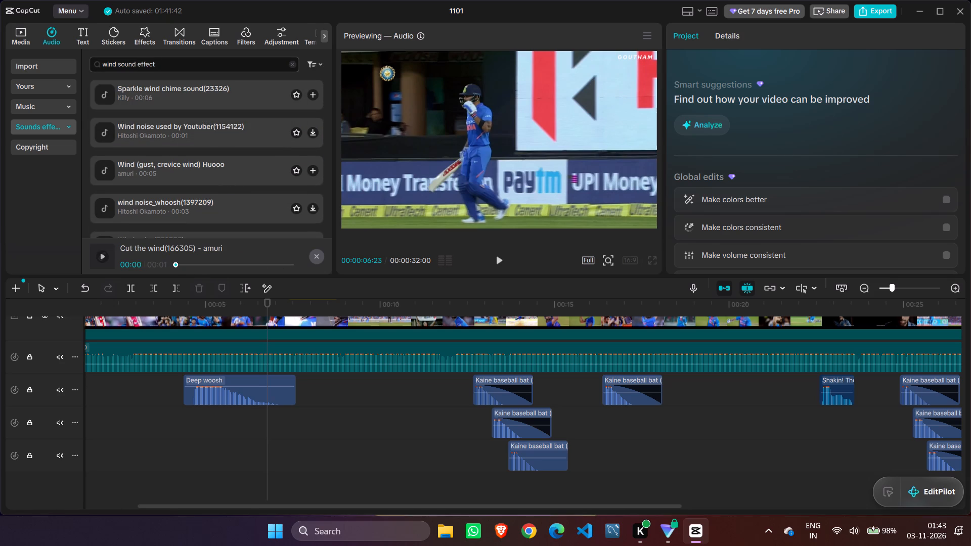
key("BackSpace")
key("BackSpace")
key("BackSpace")
key("BackSpace")
key("BackSpace")
key("BackSpace")
key("BackSpace")
key("BackSpace")
key("BackSpace")
key("BackSpace")
key("BackSpace")
key("BackSpace")
key("BackSpace")
key("BackSpace")
key("BackSpace")
key("BackSpace")
key("BackSpace")
key("BackSpace")
key("BackSpace")
key("BackSpace")
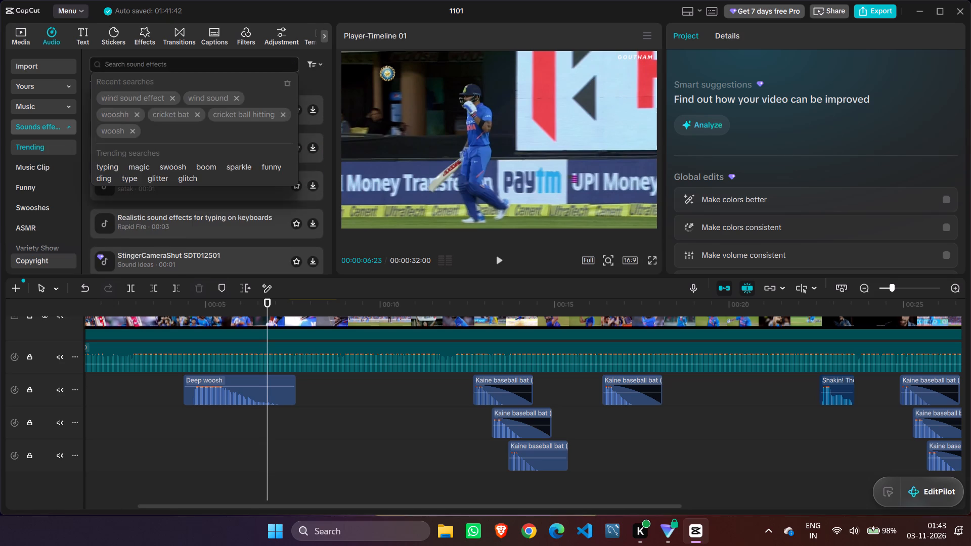
type("woosh")
key("Return")
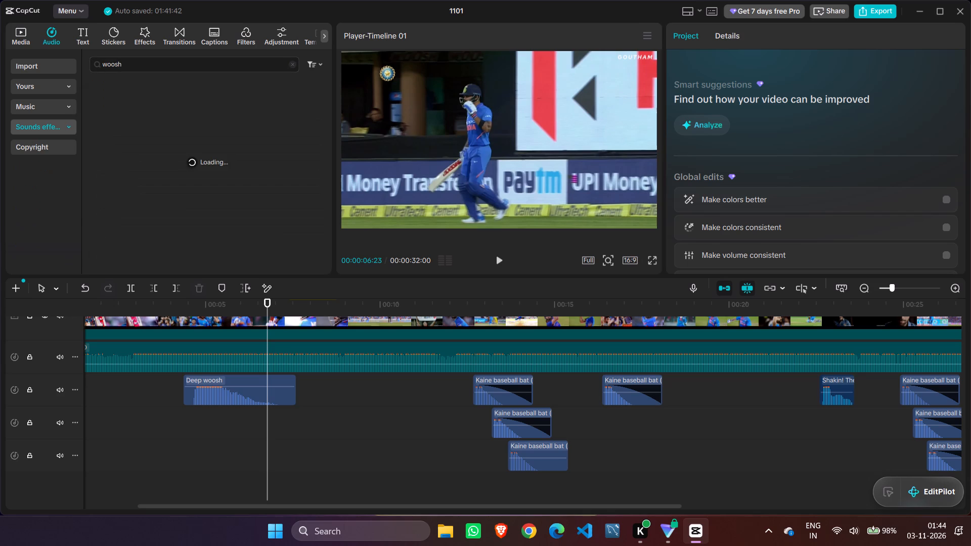
Audition "Woosh", "Deep woosh" and "Woosh with echo", replaying "Woosh with echo" several times.
left_click(187, 89)
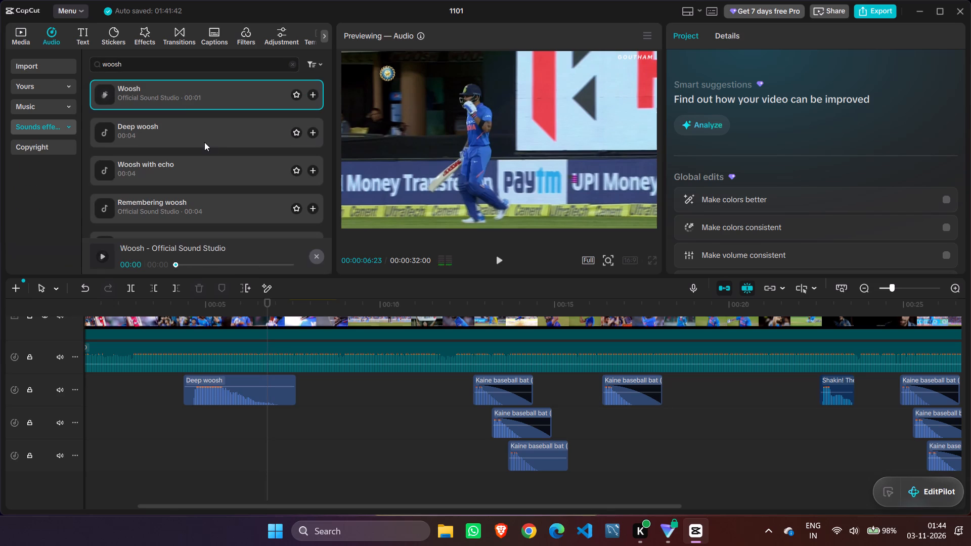
left_click(204, 142)
left_click(198, 171)
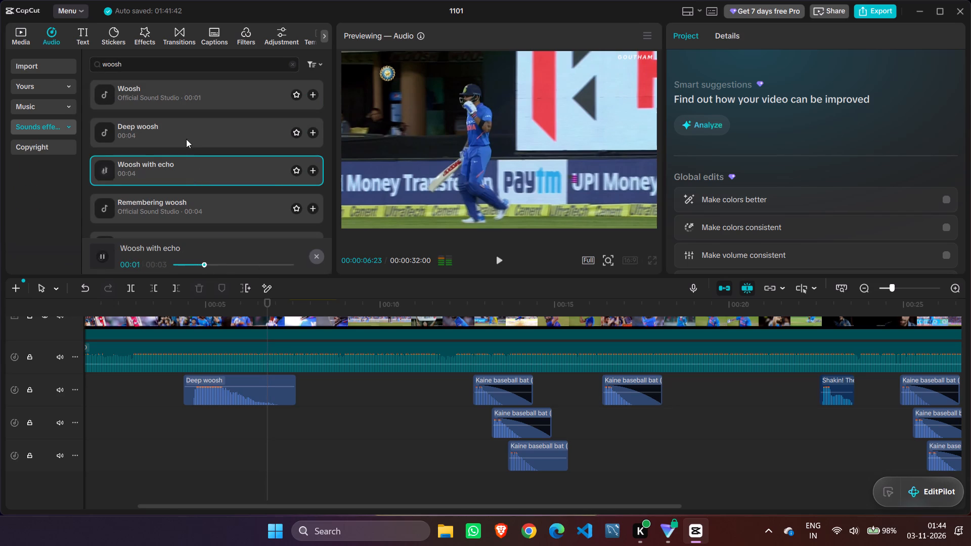
left_click(194, 166)
left_click(194, 166)
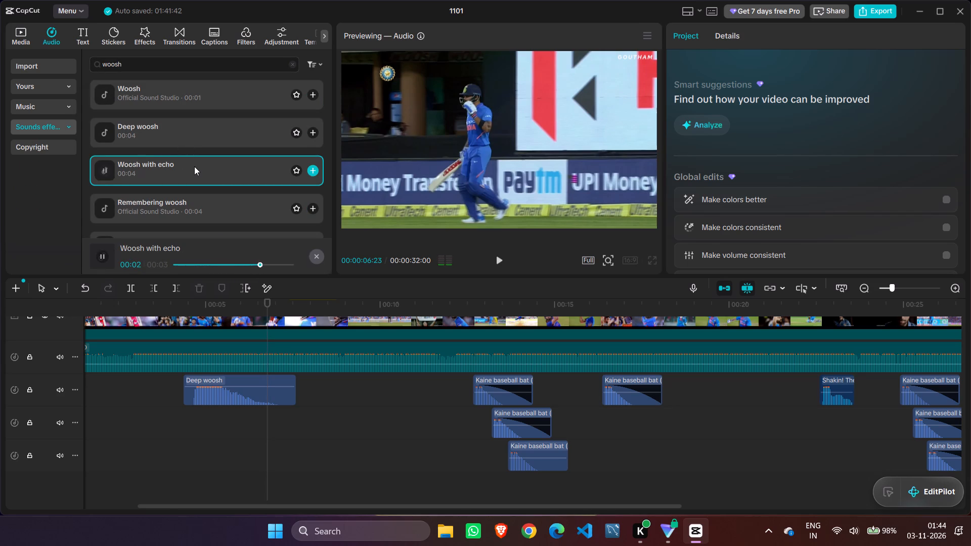
double_click(194, 166)
left_click(194, 166)
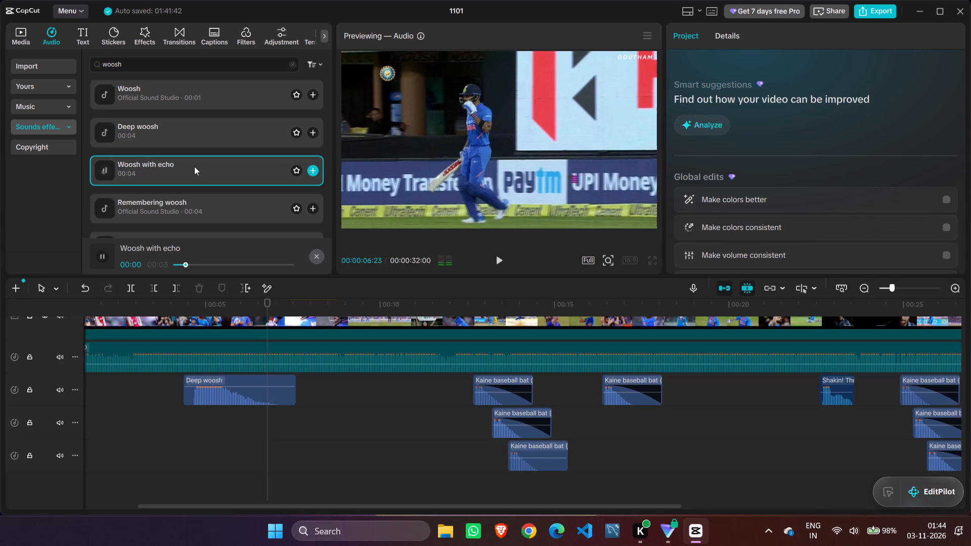
left_click(194, 166)
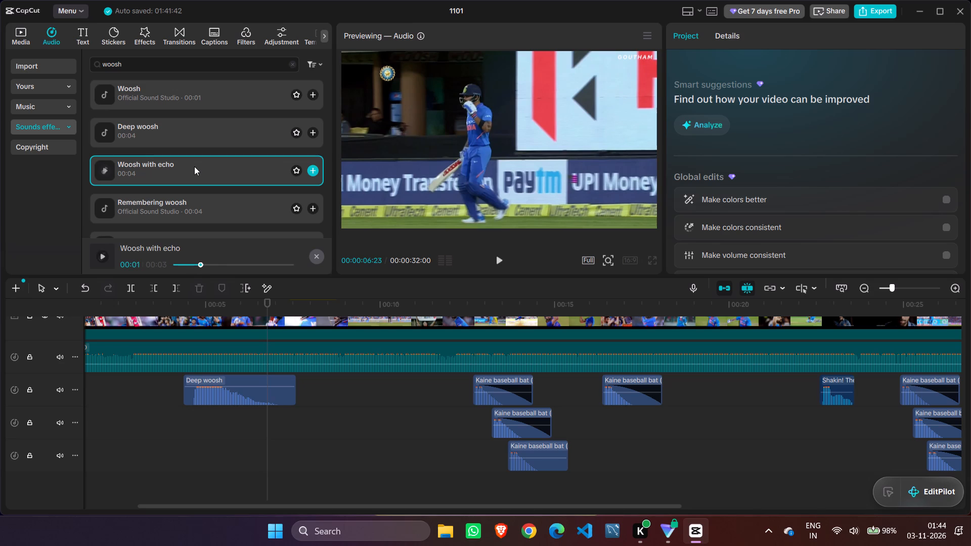
left_click(194, 166)
left_click(194, 166)
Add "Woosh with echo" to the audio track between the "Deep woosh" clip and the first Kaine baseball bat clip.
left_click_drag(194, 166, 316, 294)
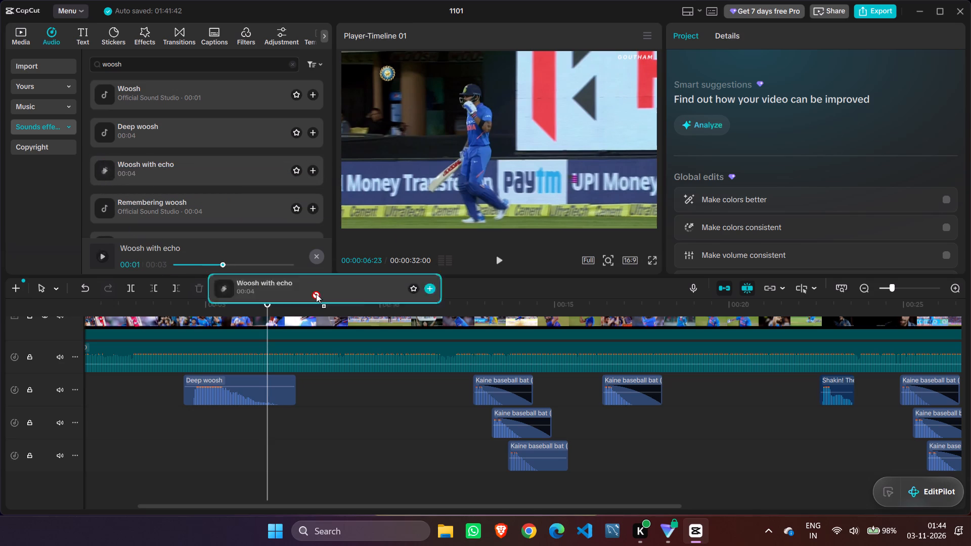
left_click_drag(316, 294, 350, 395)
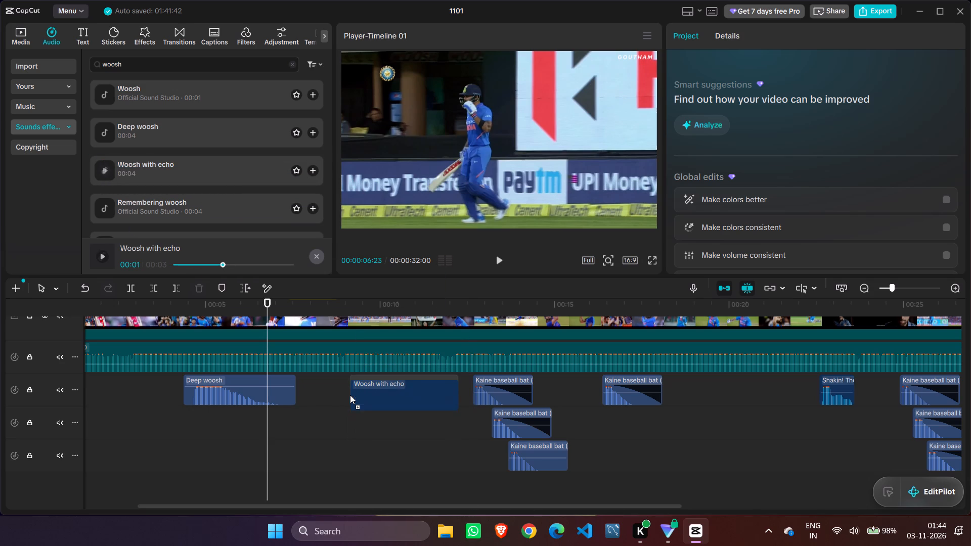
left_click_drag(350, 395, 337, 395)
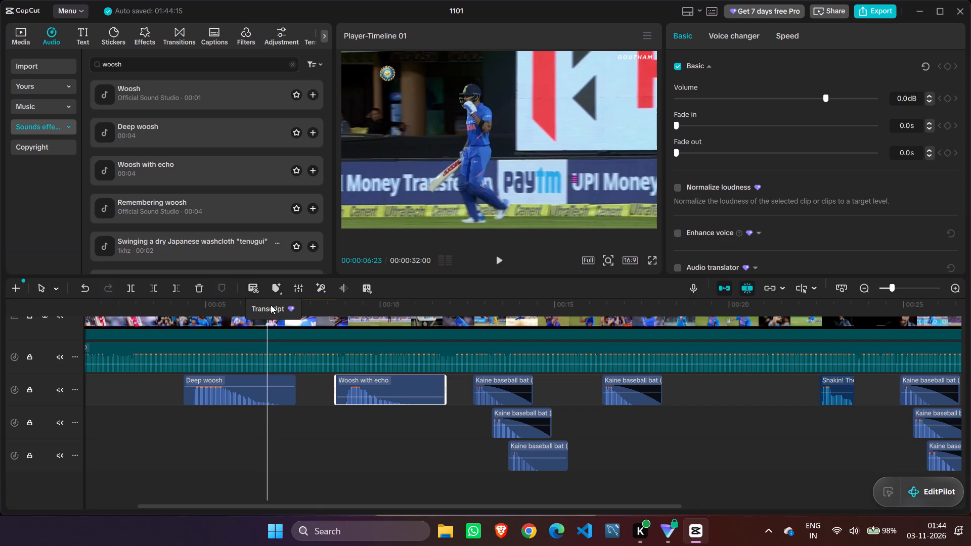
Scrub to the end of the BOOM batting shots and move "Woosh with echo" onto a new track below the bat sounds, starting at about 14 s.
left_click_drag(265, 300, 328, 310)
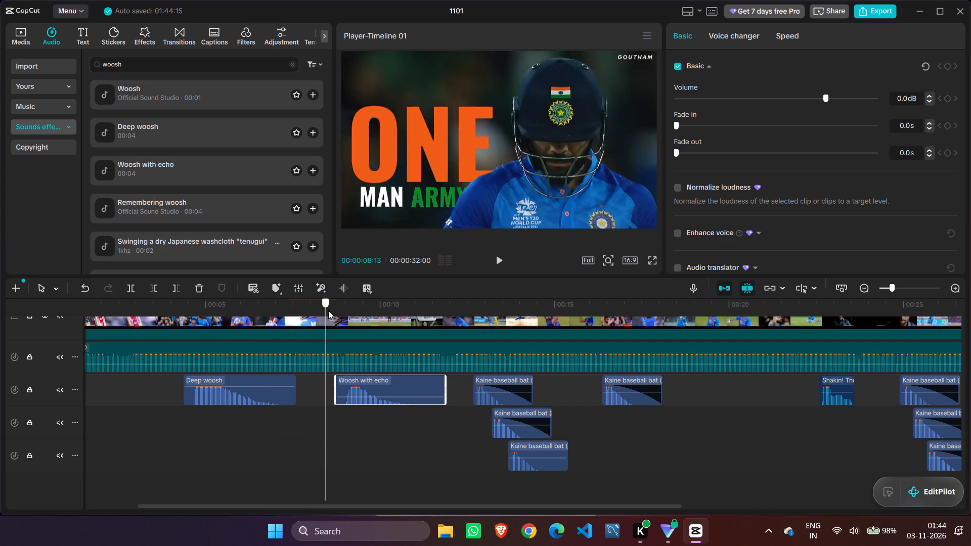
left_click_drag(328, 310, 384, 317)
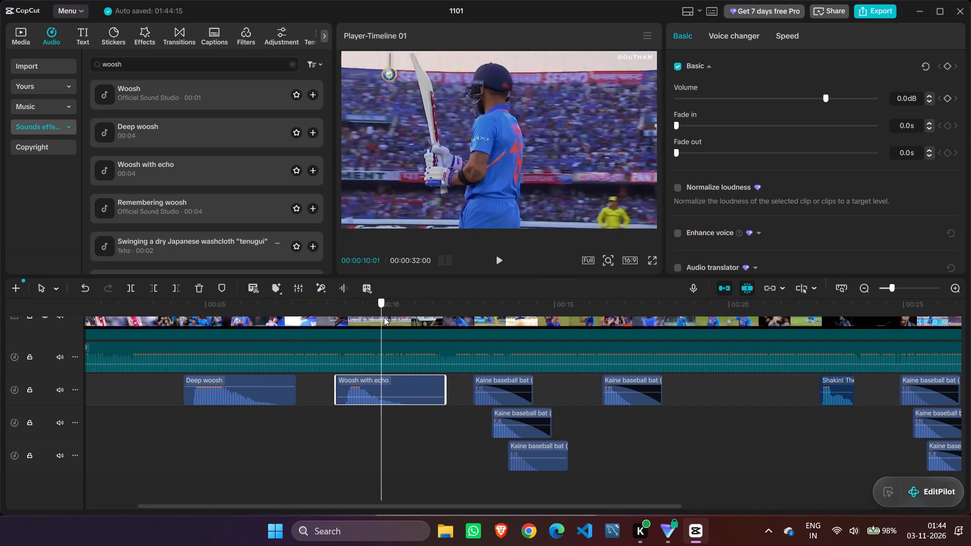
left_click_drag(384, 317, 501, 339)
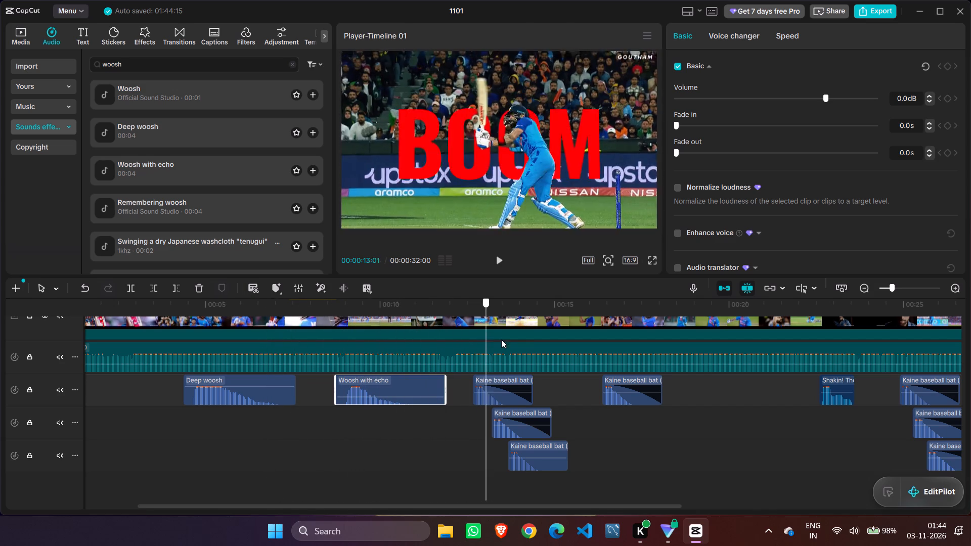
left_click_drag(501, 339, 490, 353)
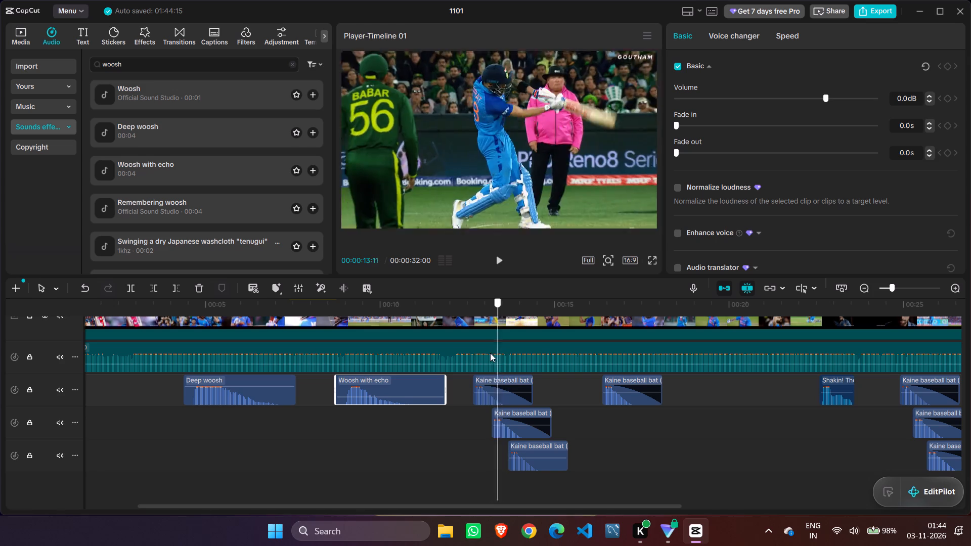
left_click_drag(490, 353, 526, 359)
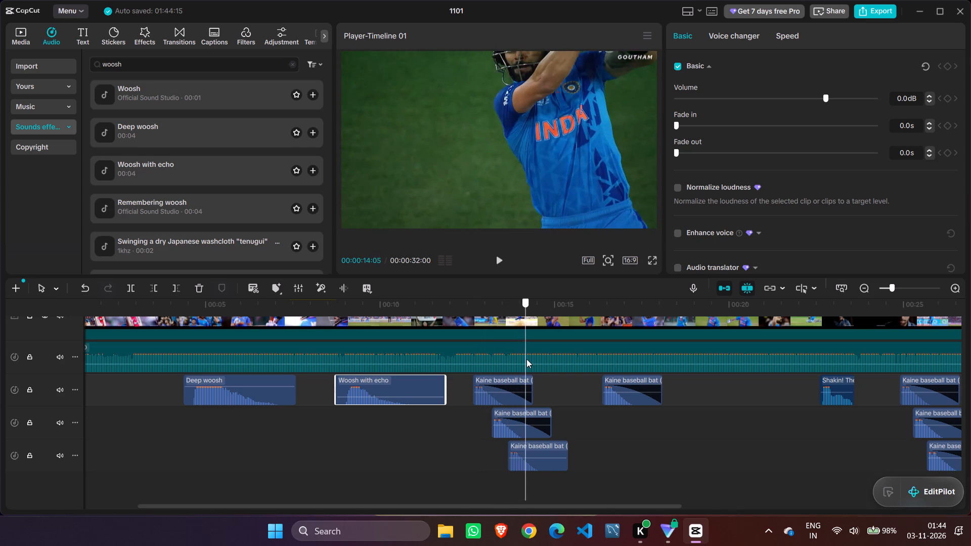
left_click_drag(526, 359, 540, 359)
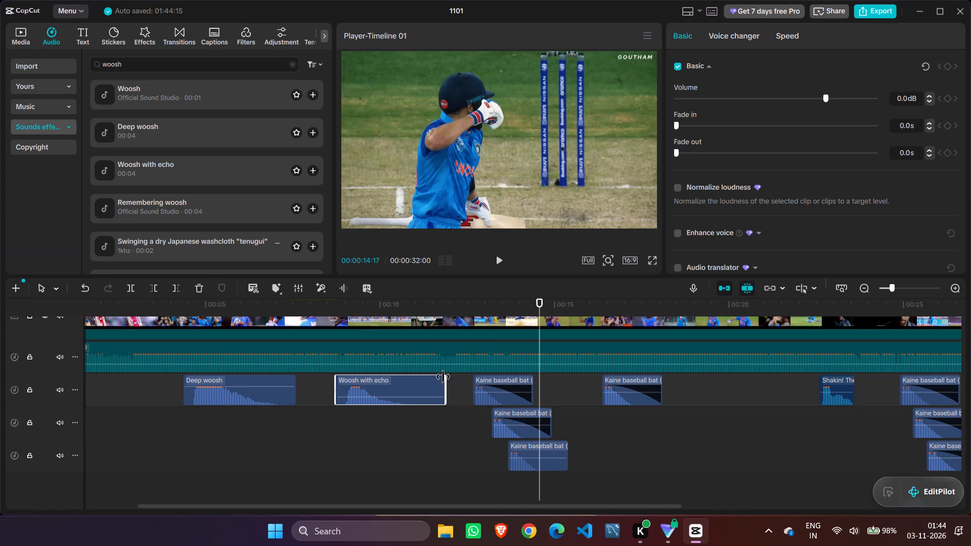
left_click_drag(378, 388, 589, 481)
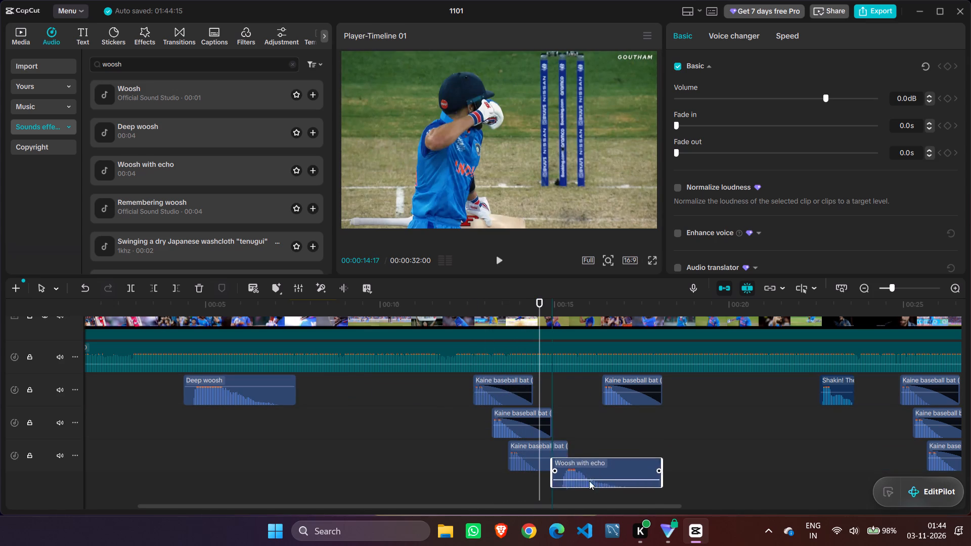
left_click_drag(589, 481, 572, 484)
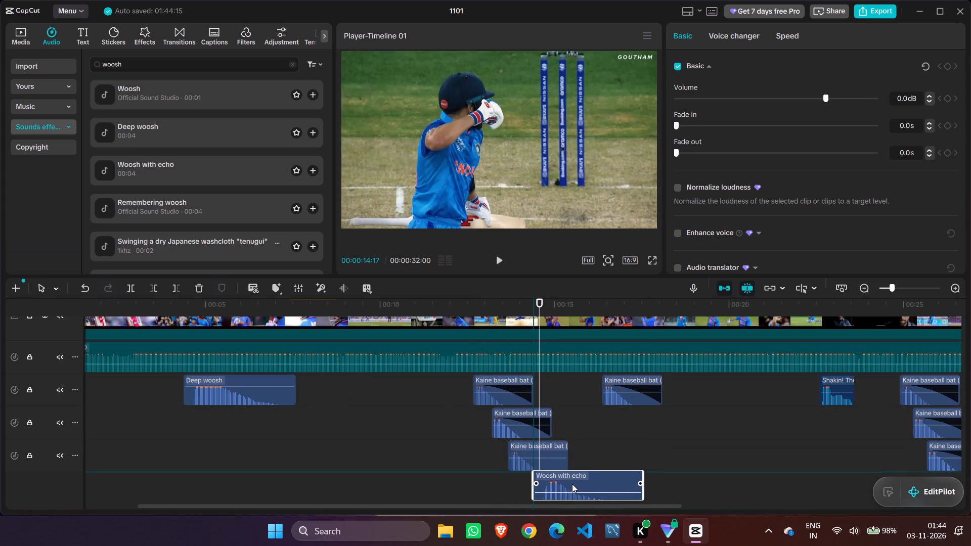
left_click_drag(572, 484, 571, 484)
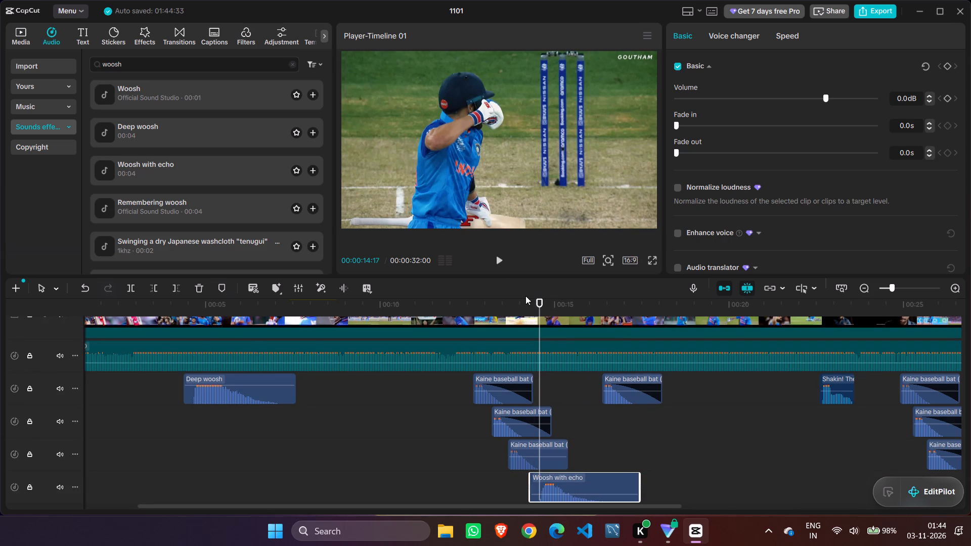
Play the edit from 00:00:14:17 to hear the placed "Woosh with echo" clip.
left_click(499, 256)
left_click(499, 256)
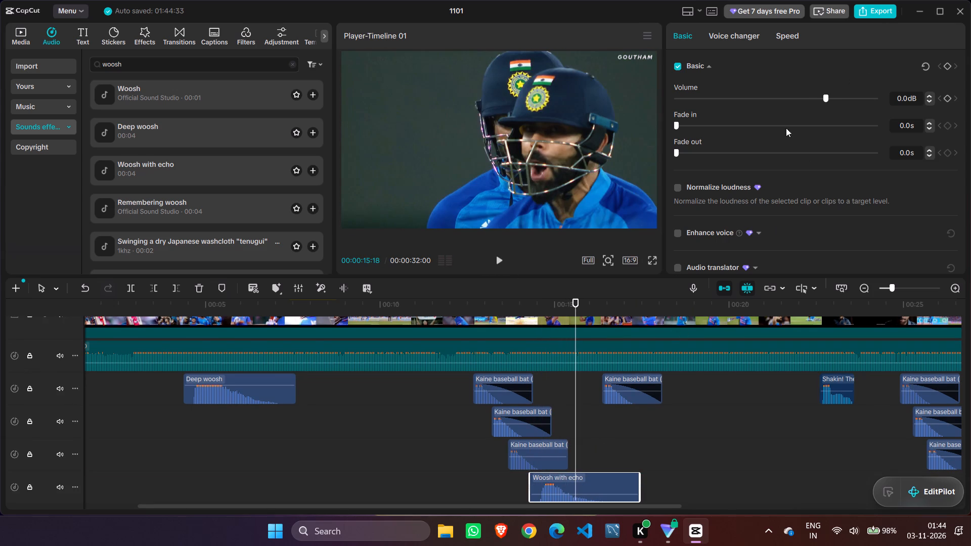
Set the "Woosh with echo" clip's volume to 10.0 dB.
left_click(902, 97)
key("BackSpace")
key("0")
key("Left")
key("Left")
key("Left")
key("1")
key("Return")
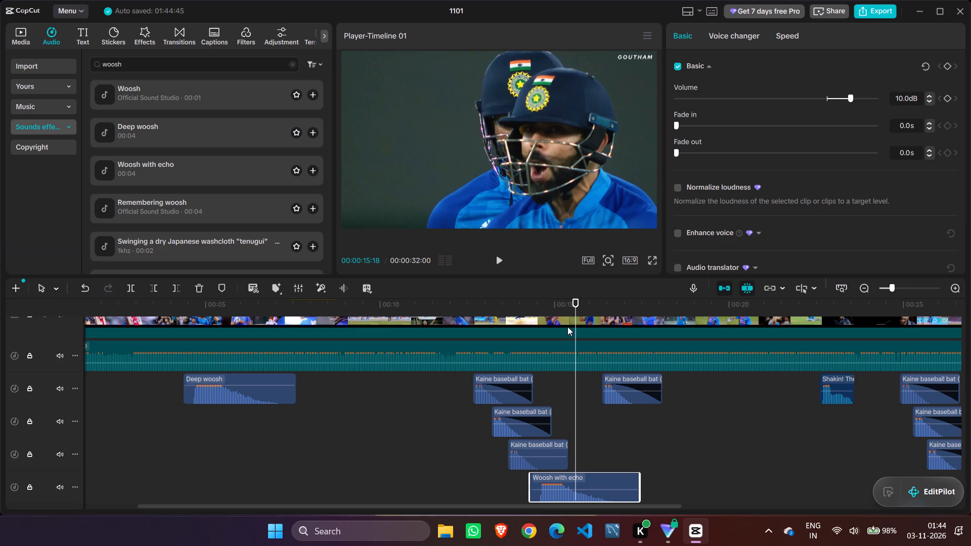
Play back the louder "Woosh with echo" with the batting shots, from 00:00:12:25 and again from 00:00:14:09.
left_click_drag(575, 303, 478, 317)
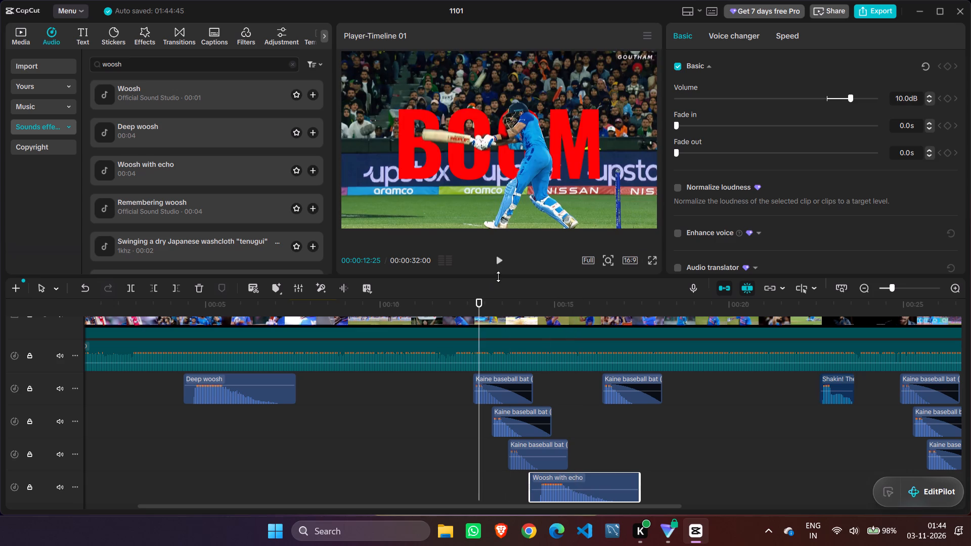
left_click(499, 262)
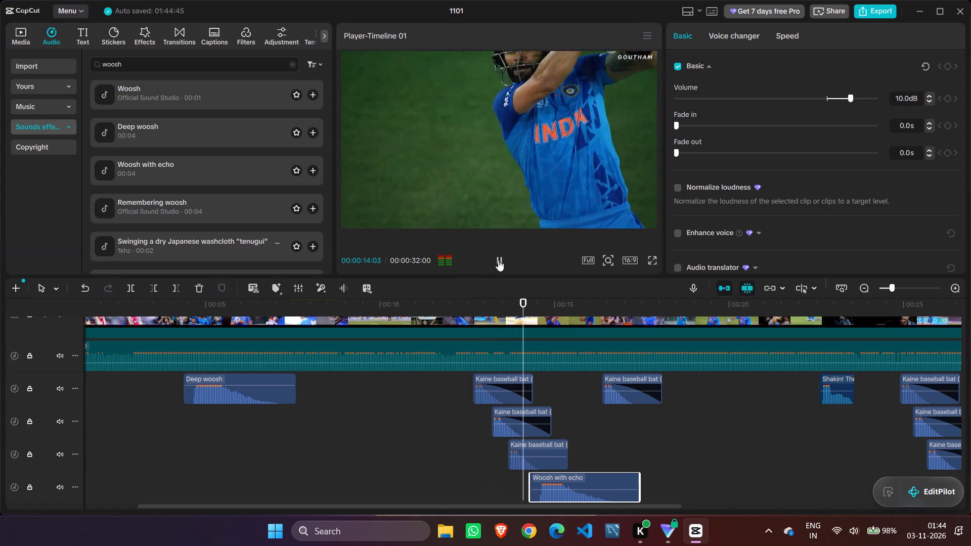
left_click(498, 259)
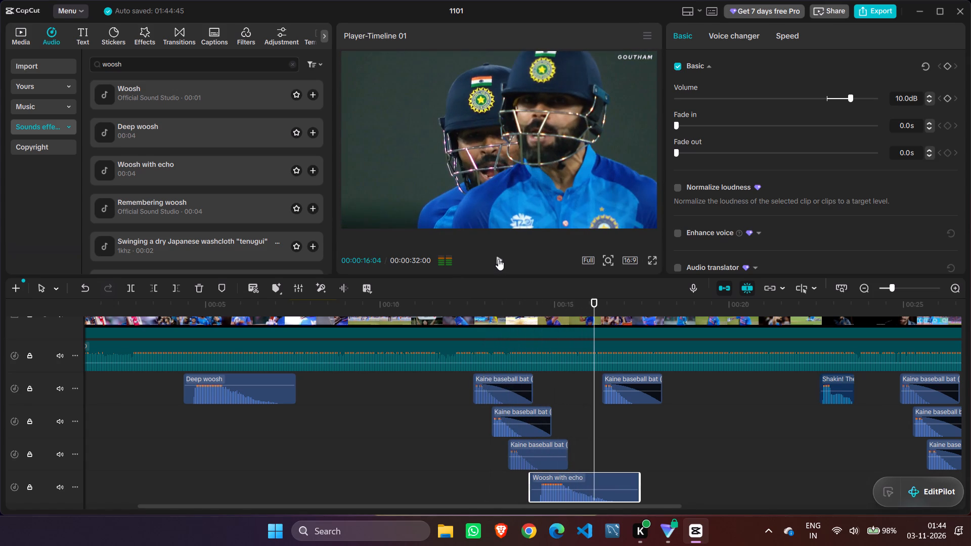
left_click_drag(597, 298, 532, 308)
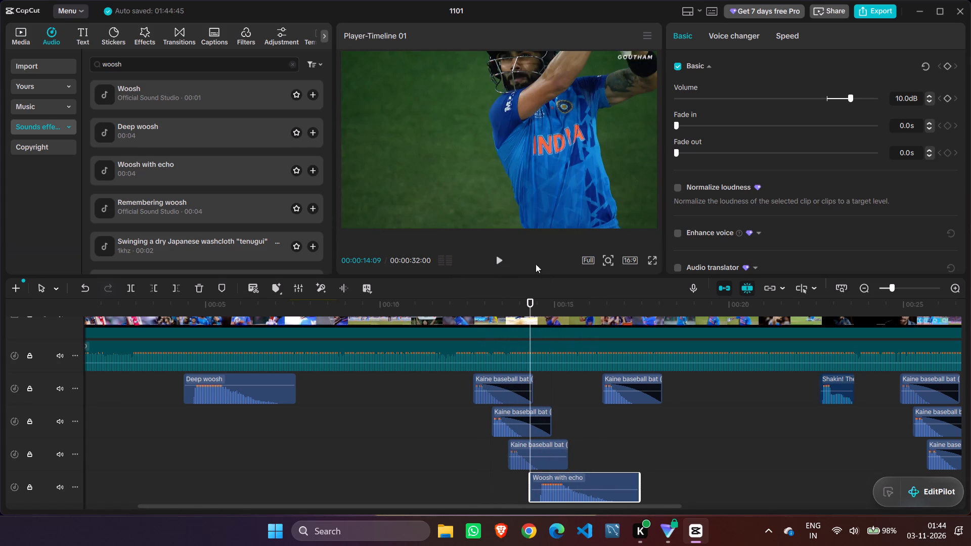
left_click(500, 259)
left_click(500, 259)
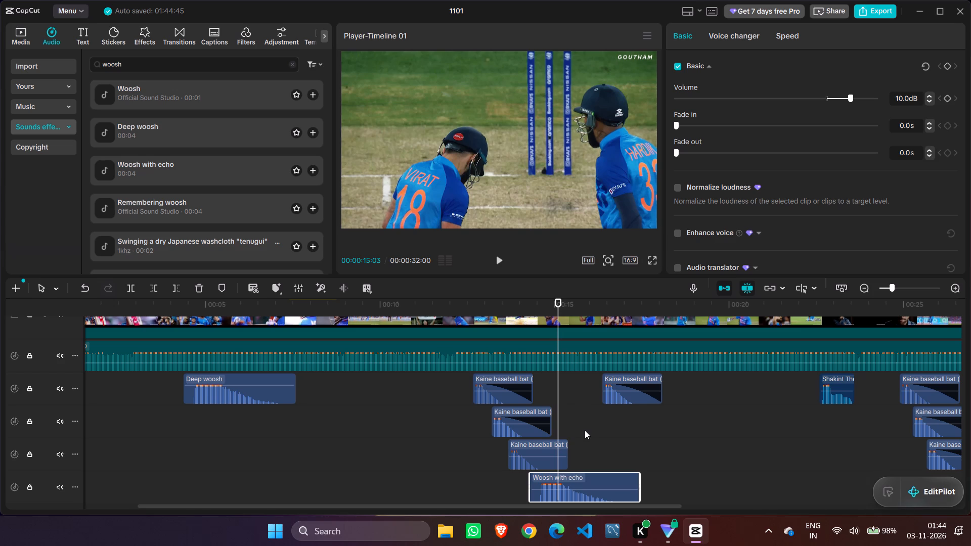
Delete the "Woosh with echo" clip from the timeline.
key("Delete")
Return to the start of the "Deep woosh" clip and play through it with the footage.
left_click_drag(371, 507, 190, 510)
left_click_drag(644, 298, 412, 306)
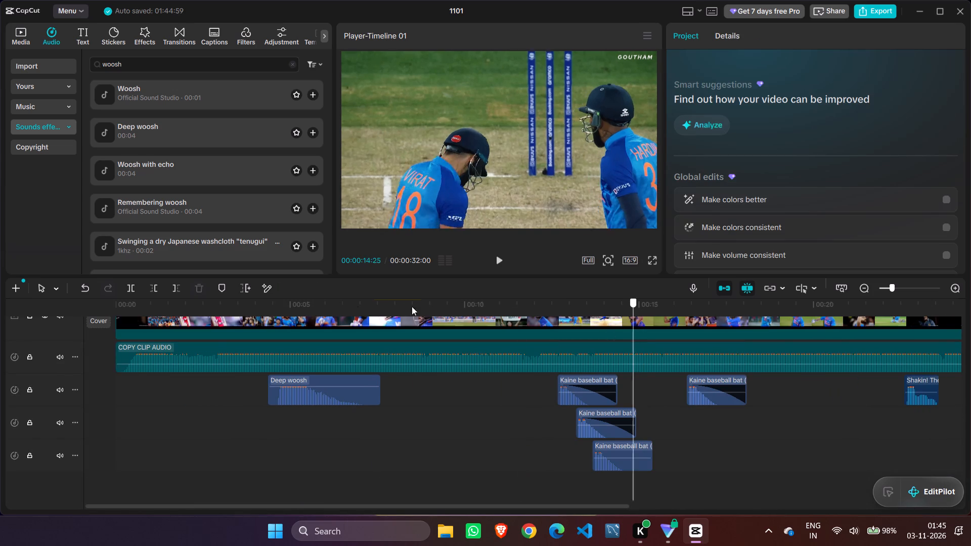
left_click_drag(412, 306, 275, 325)
left_click(503, 258)
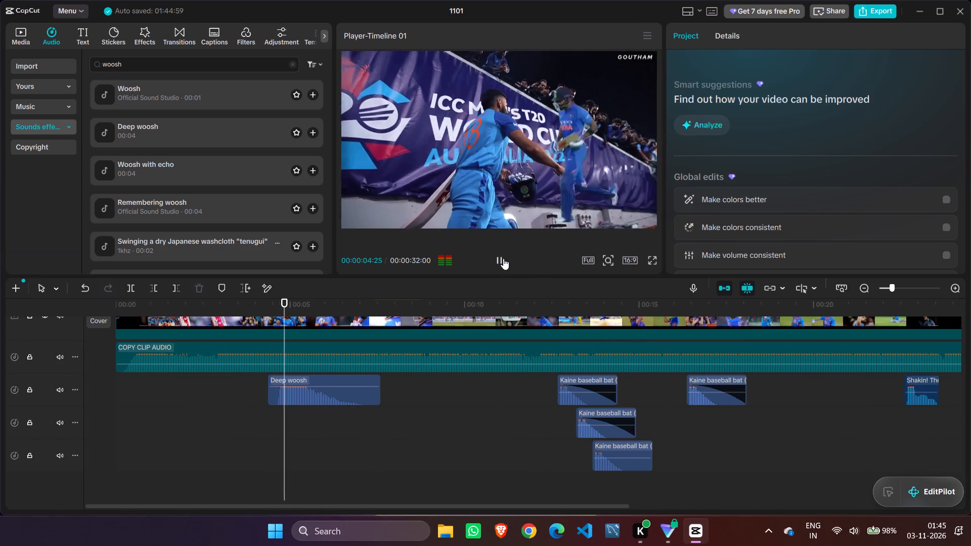
left_click(503, 258)
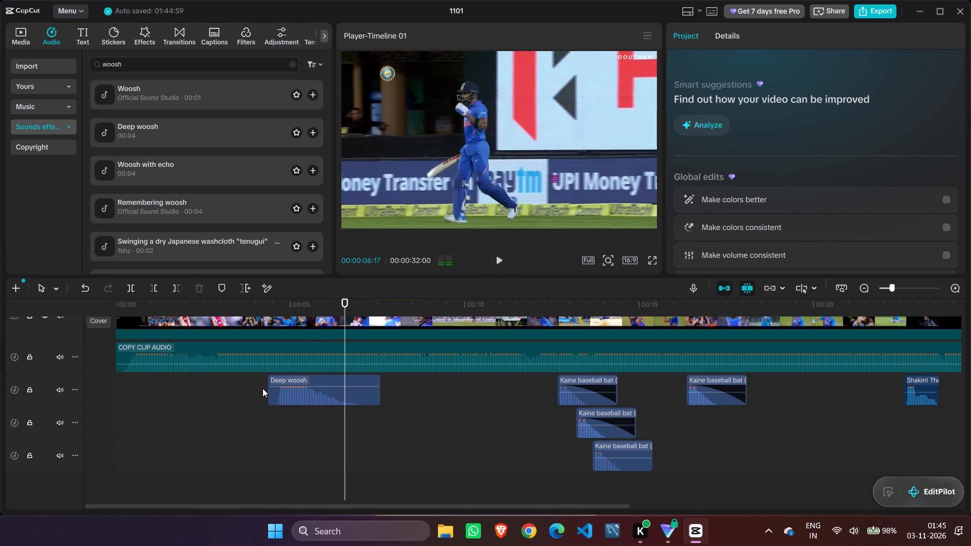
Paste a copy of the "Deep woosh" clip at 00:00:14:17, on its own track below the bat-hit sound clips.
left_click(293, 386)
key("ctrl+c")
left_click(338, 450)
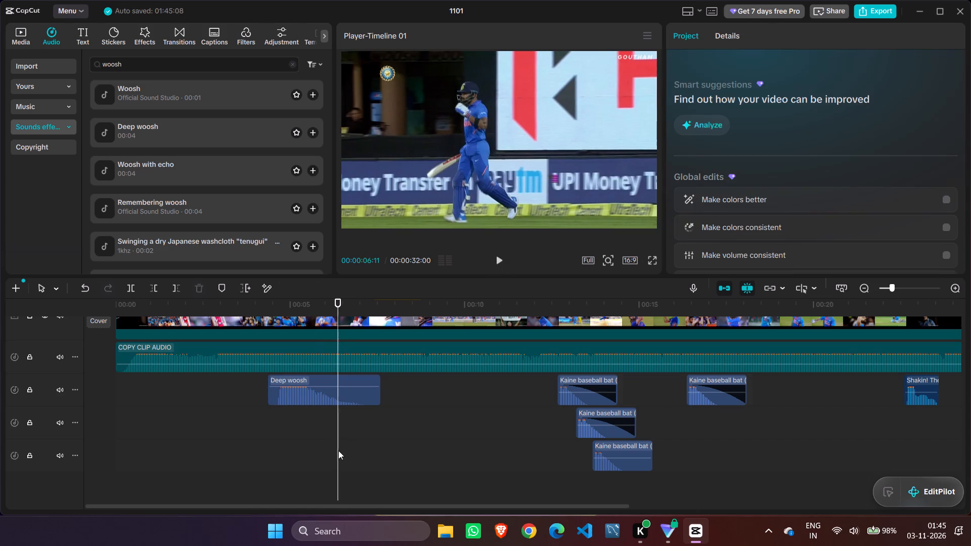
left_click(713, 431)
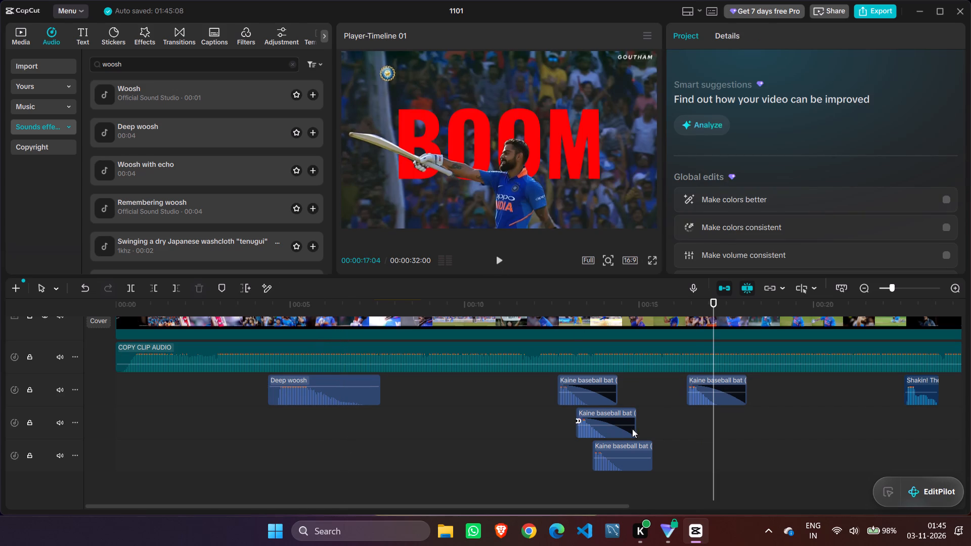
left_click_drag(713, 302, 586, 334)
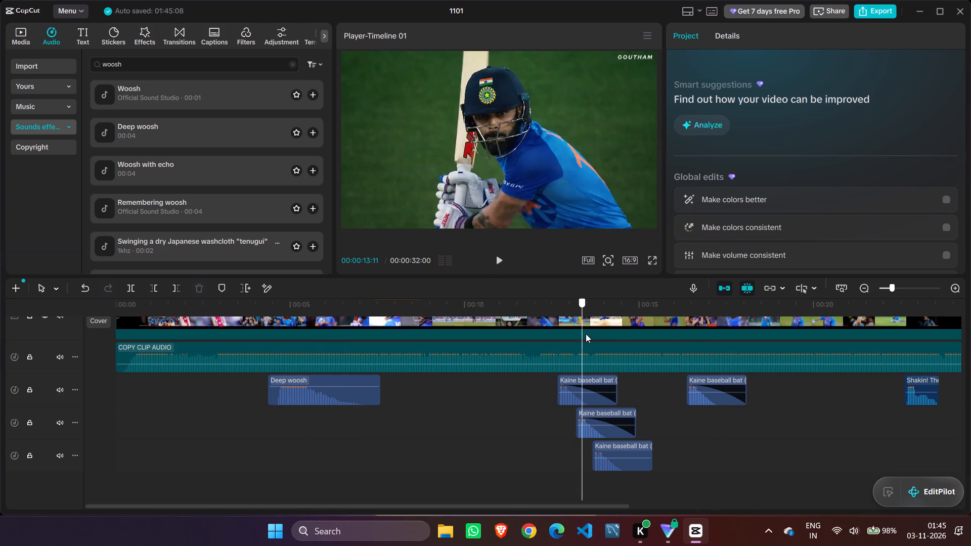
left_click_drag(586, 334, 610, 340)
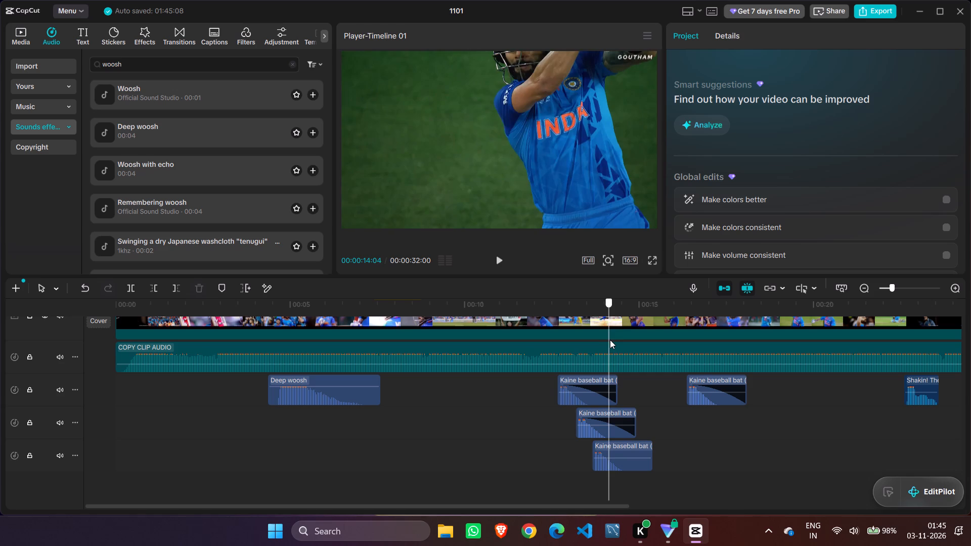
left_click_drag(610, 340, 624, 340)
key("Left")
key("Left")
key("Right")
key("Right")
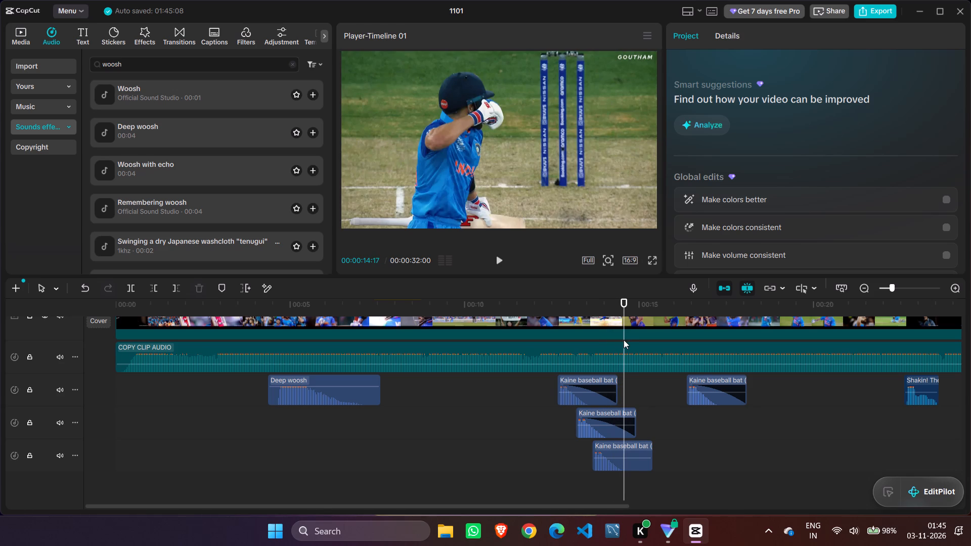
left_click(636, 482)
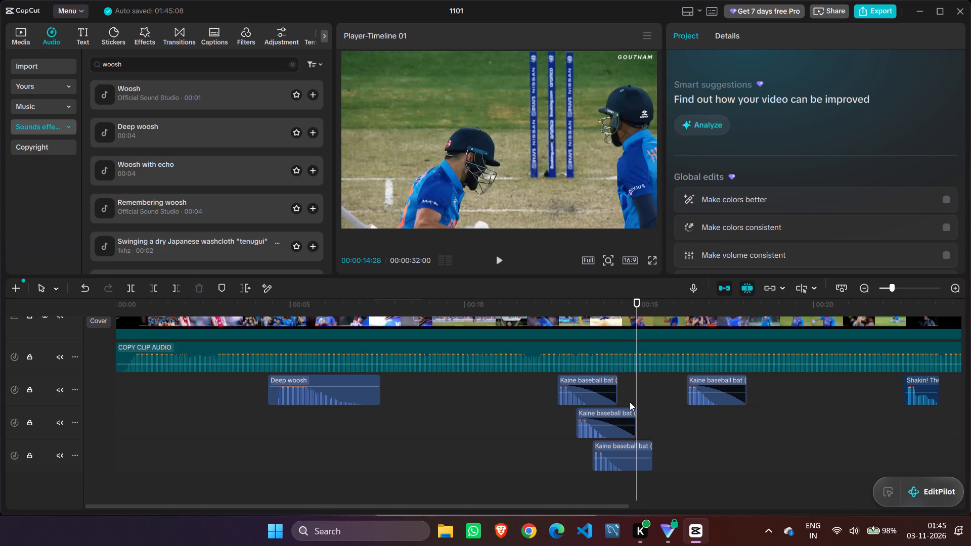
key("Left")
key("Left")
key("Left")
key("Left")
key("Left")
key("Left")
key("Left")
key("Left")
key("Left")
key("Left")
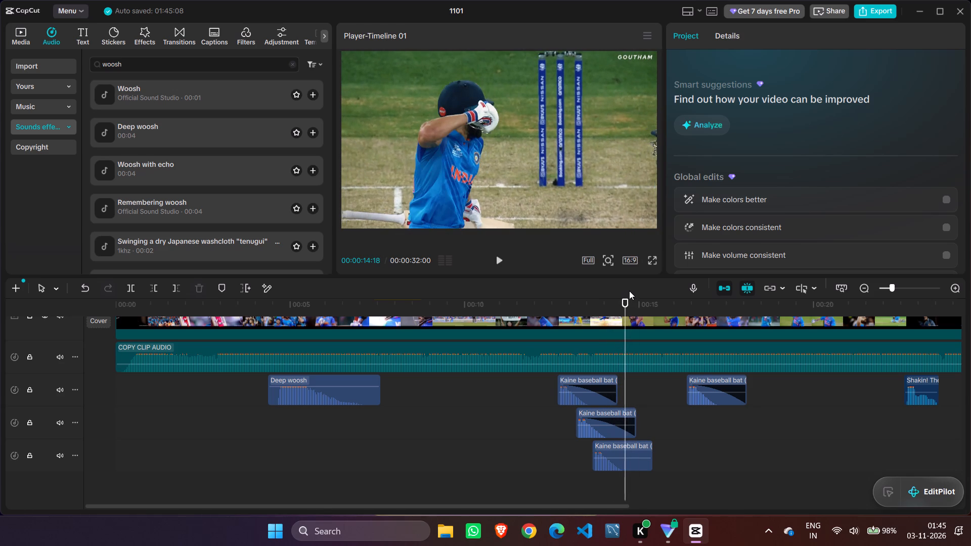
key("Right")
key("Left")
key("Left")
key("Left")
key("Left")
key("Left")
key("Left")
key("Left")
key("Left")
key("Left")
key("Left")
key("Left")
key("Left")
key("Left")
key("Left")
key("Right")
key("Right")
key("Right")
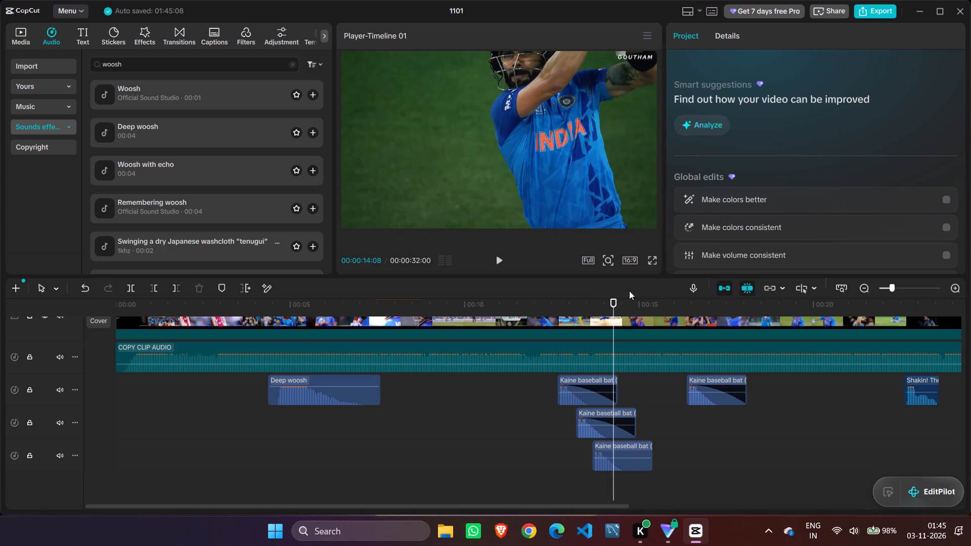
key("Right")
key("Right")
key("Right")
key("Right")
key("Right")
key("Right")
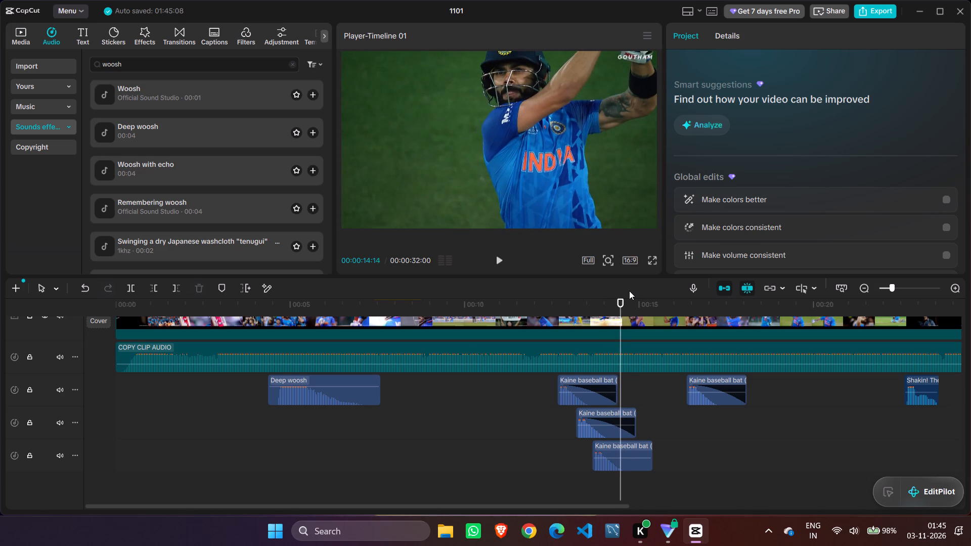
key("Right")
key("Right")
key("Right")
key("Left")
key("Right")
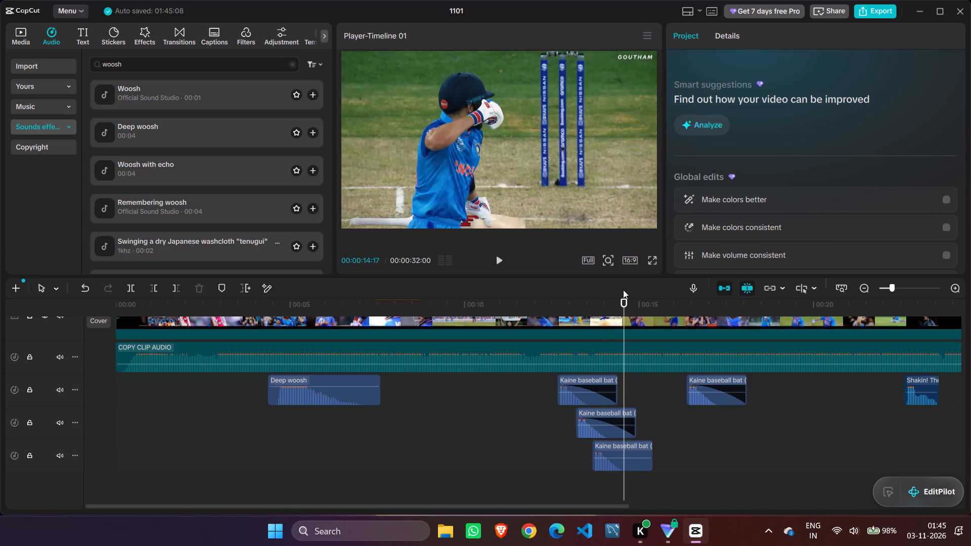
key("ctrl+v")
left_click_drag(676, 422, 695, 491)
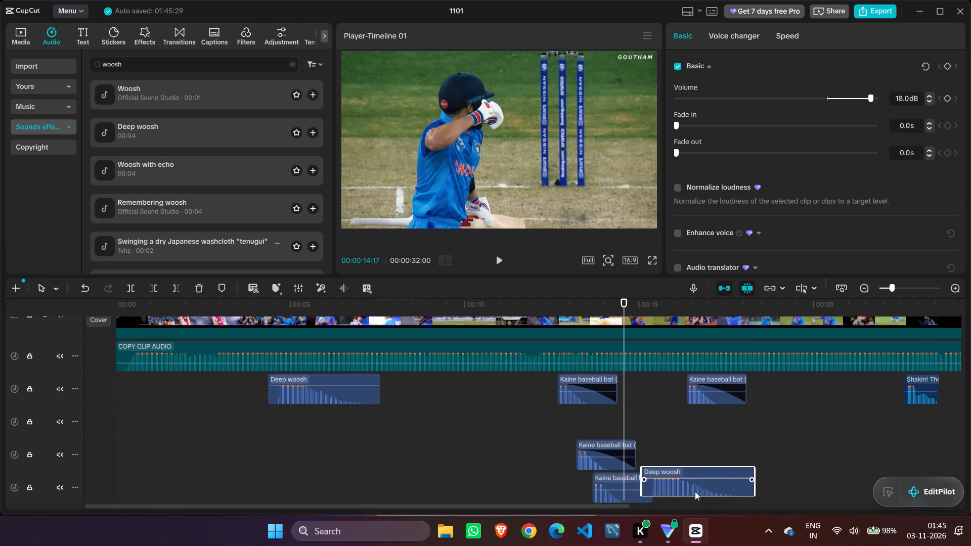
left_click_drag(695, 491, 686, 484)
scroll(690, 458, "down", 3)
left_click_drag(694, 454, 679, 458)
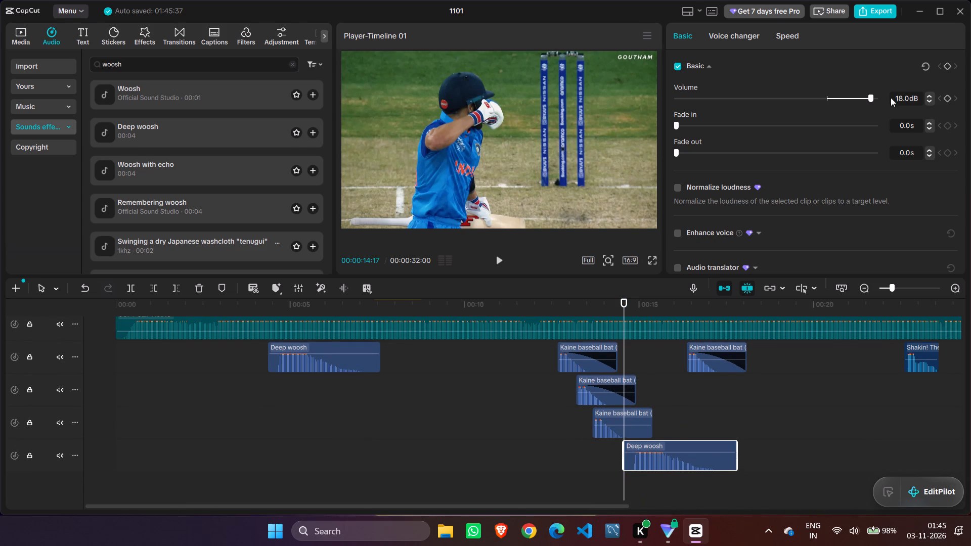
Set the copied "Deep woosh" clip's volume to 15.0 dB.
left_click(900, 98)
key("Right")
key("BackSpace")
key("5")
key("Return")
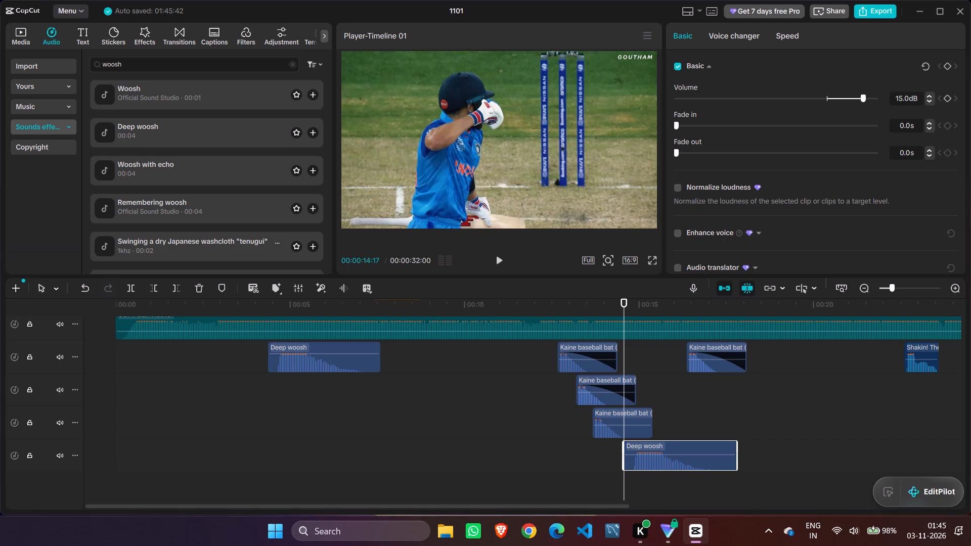
Play back the batting shots with the copied "Deep woosh" from 00:00:12:28.
left_click(490, 438)
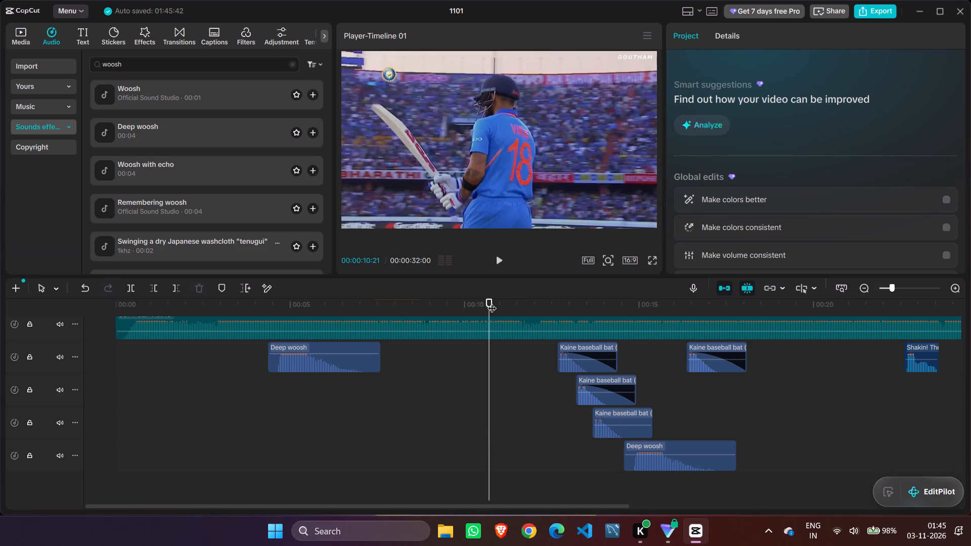
left_click_drag(491, 301, 567, 311)
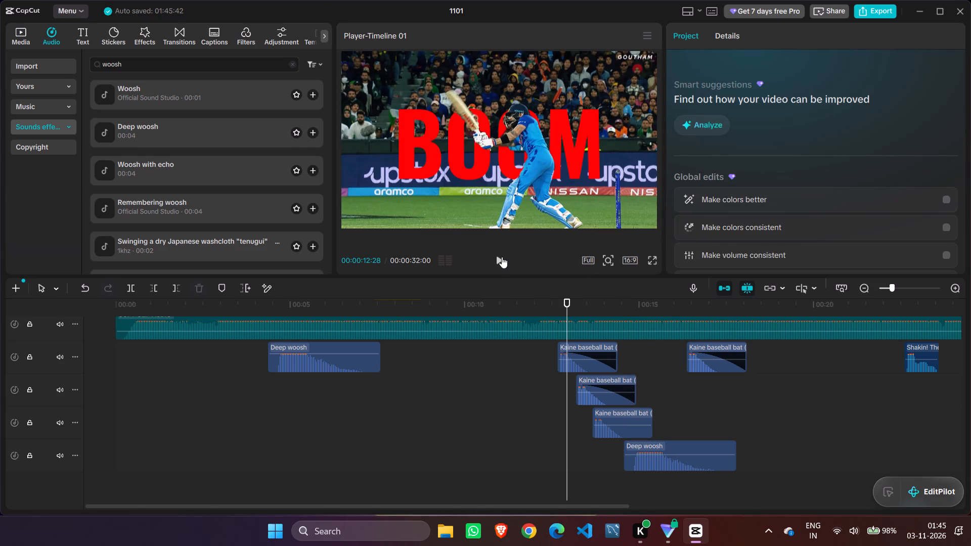
left_click(502, 257)
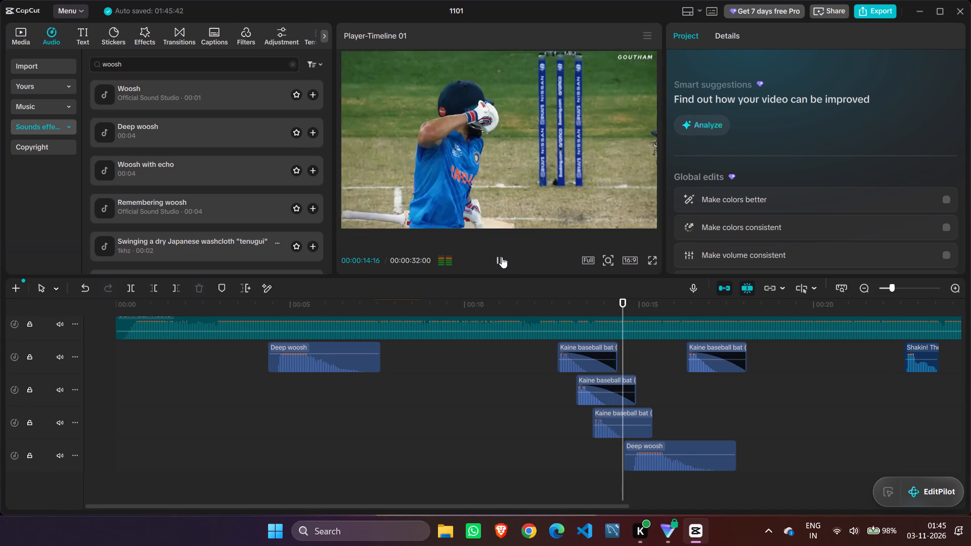
left_click(502, 257)
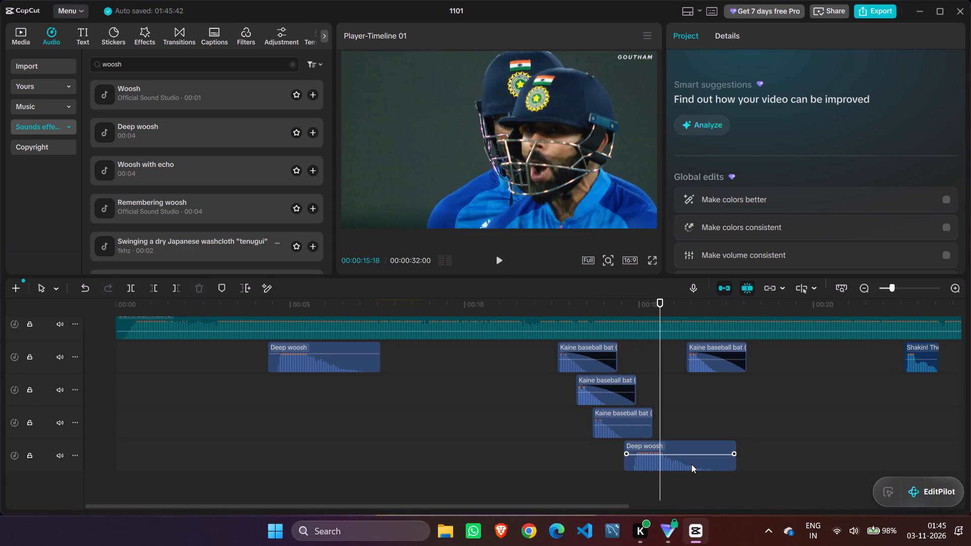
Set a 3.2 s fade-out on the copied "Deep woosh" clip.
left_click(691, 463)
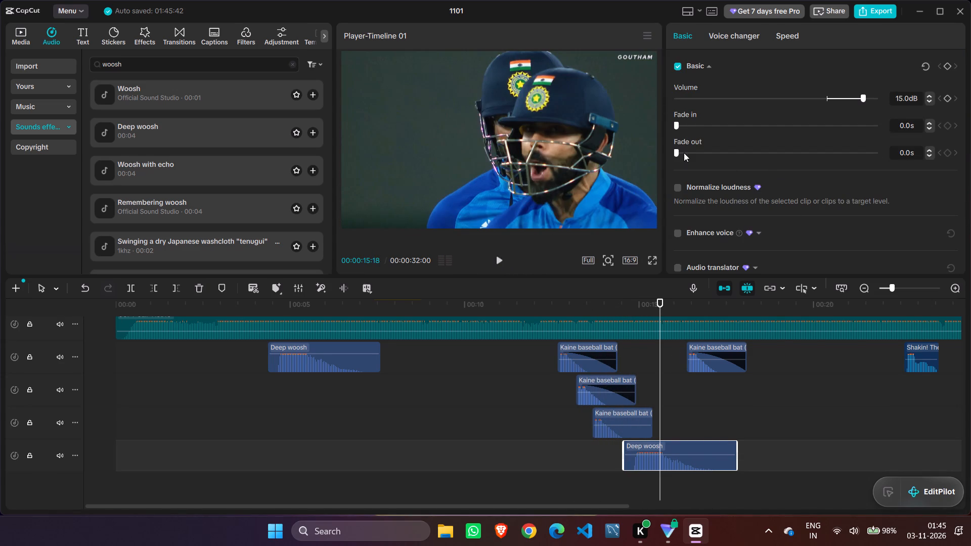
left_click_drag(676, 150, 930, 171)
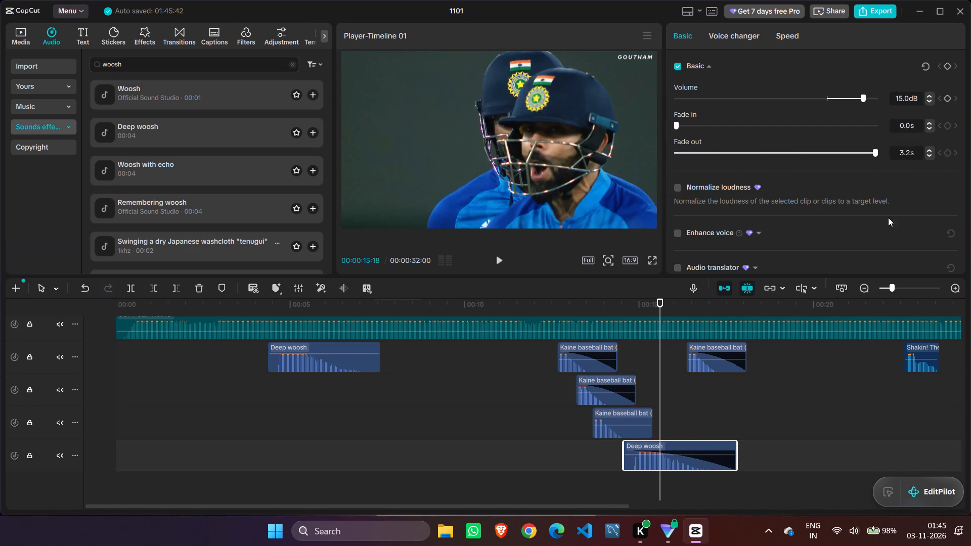
Play back the batting shots with the faded "Deep woosh" copy from 00:00:12:01.
left_click_drag(661, 300, 536, 297)
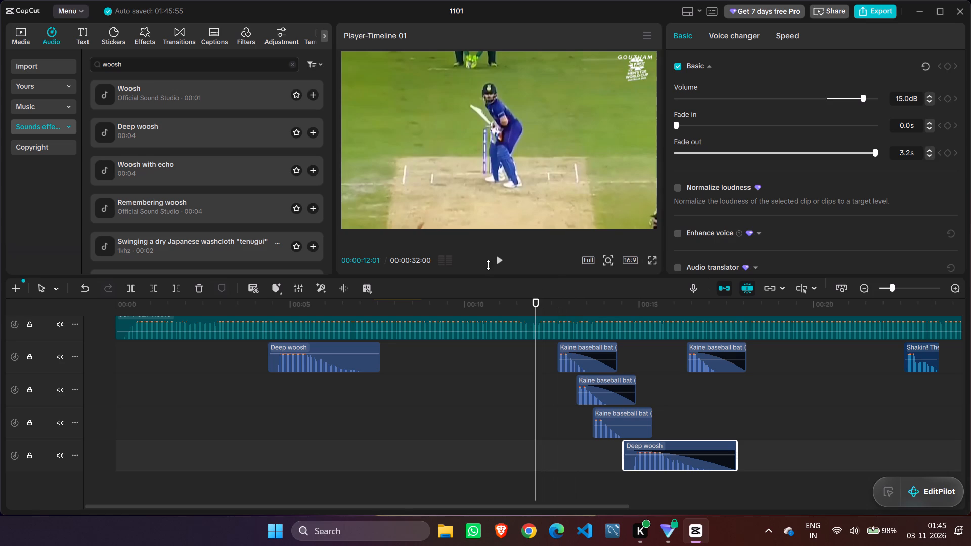
left_click(500, 256)
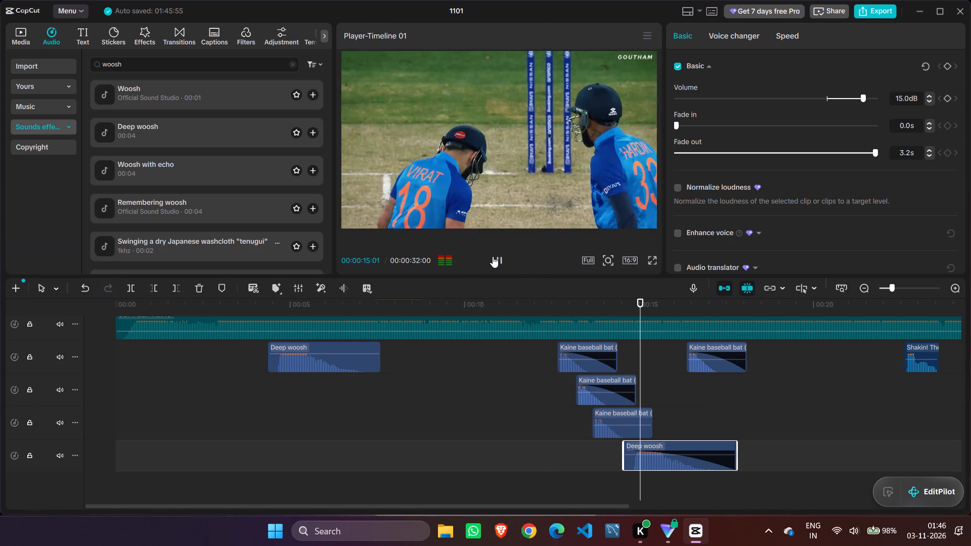
left_click(493, 256)
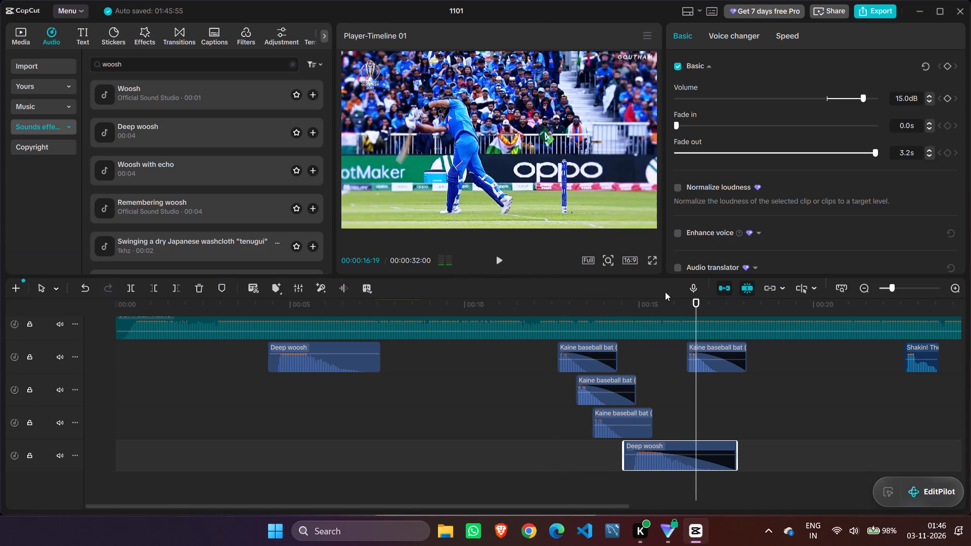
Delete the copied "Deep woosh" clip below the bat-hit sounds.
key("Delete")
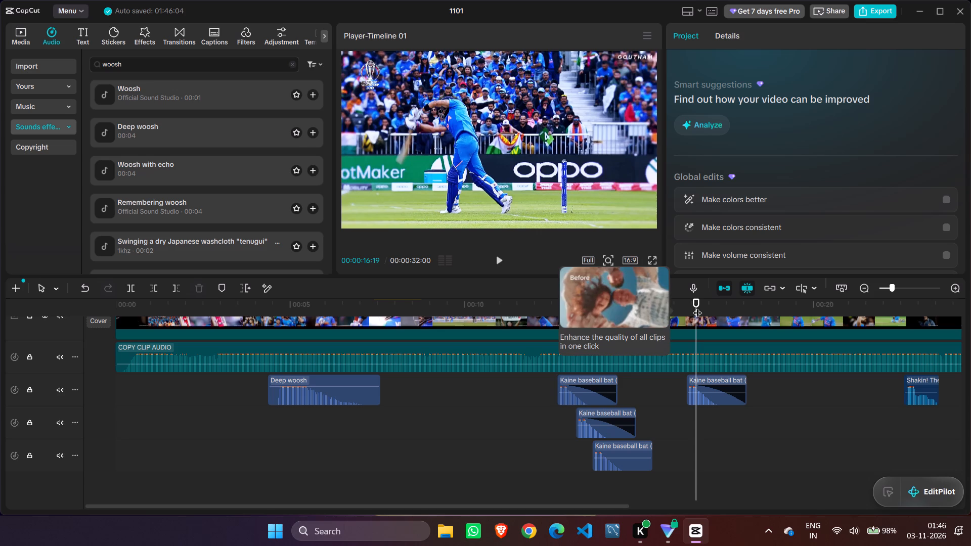
Play back the edit from 00:00:10:12 through to the "HAPPY BIRTHDAY" title, checking the sound effects against the footage.
left_click_drag(698, 300, 510, 309)
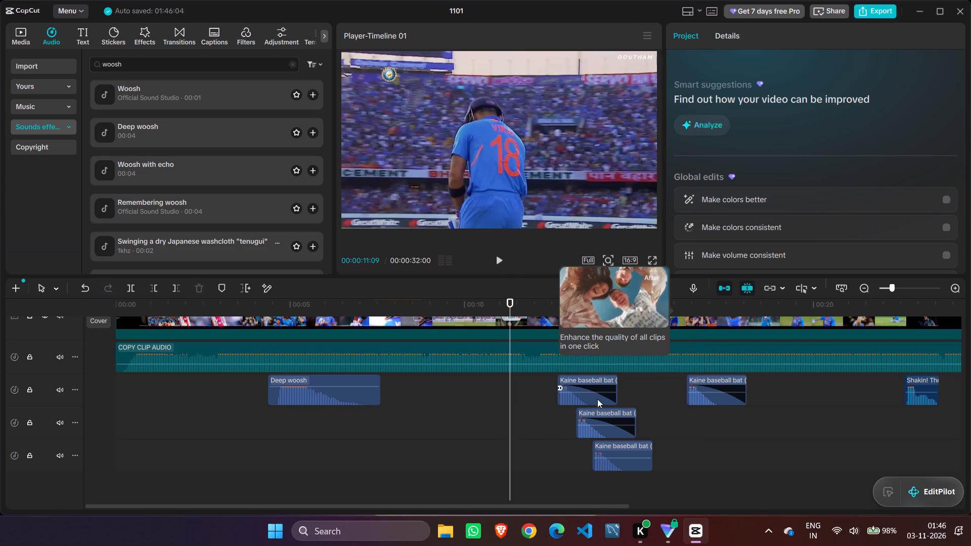
left_click(479, 346)
left_click(479, 411)
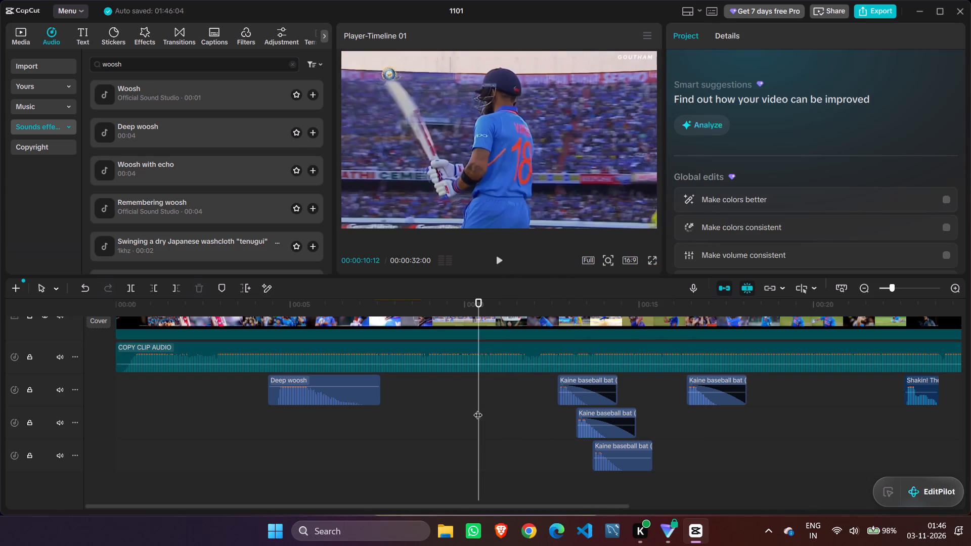
left_click(496, 261)
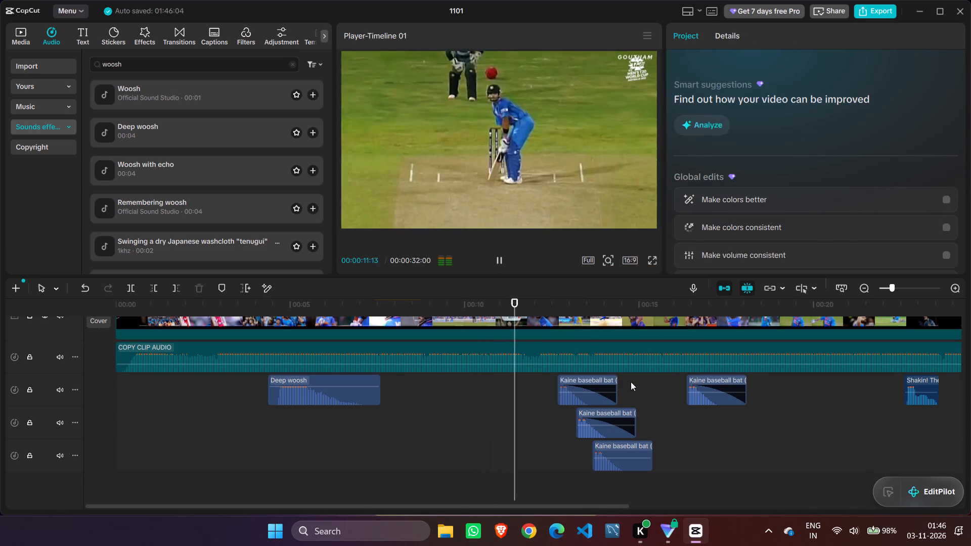
left_click(866, 291)
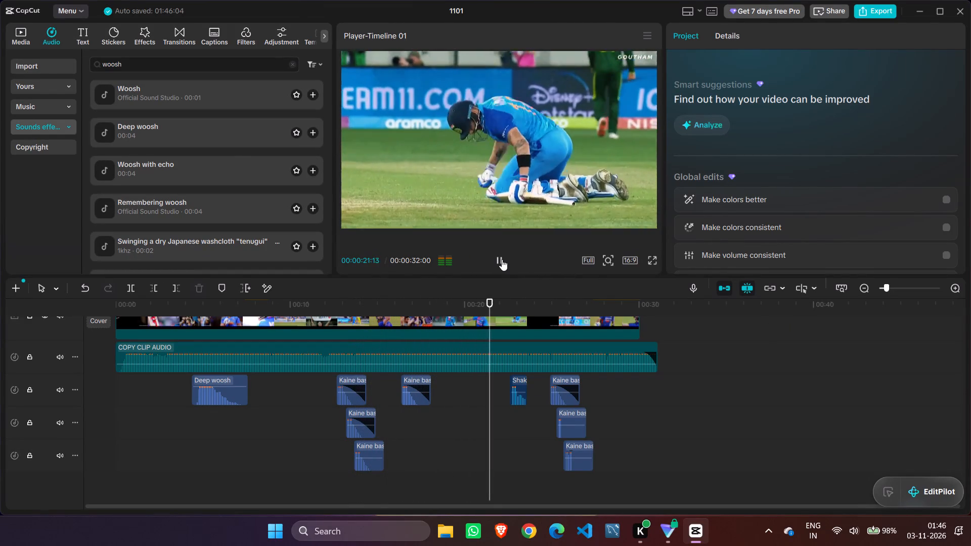
scroll(511, 311, "up", 4)
scroll(510, 309, "down", 4)
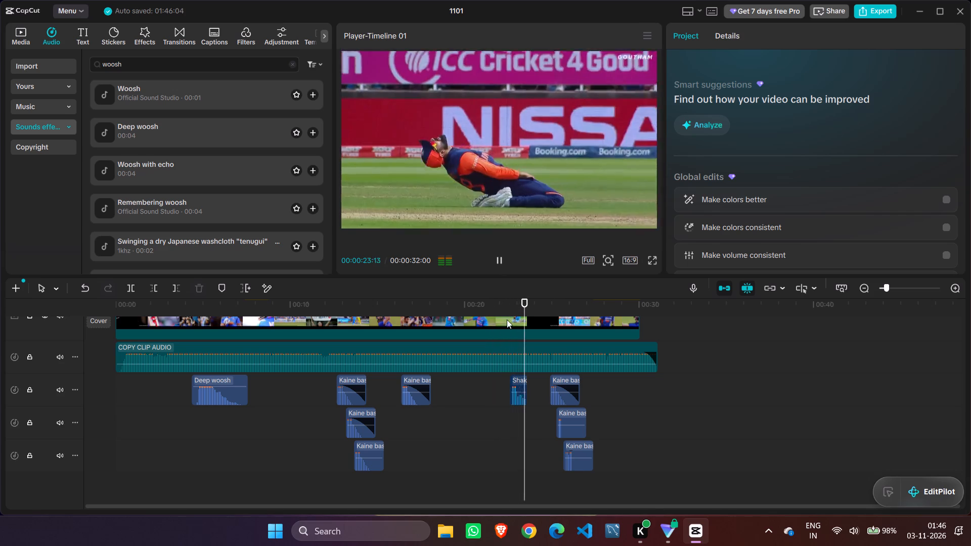
scroll(508, 317, "down", 5)
scroll(510, 379, "up", 8)
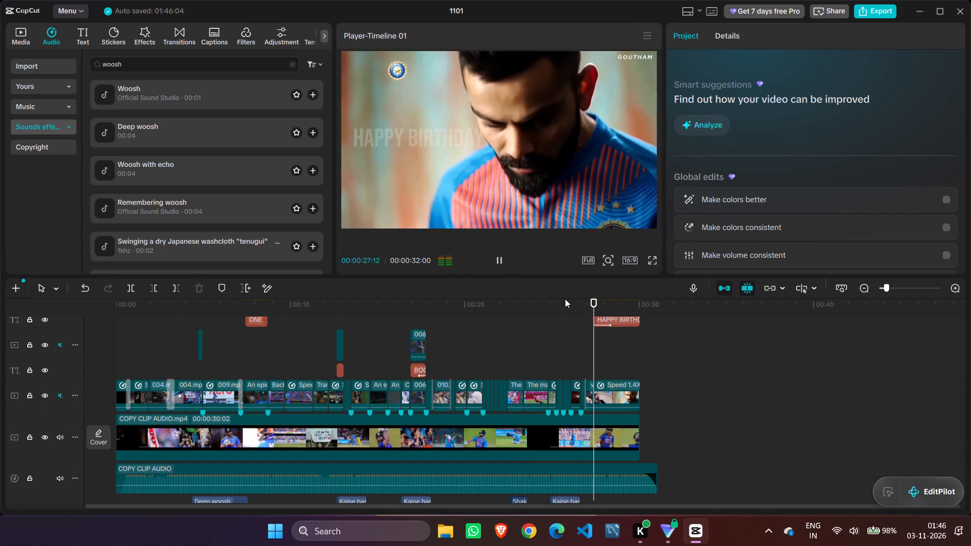
left_click(502, 262)
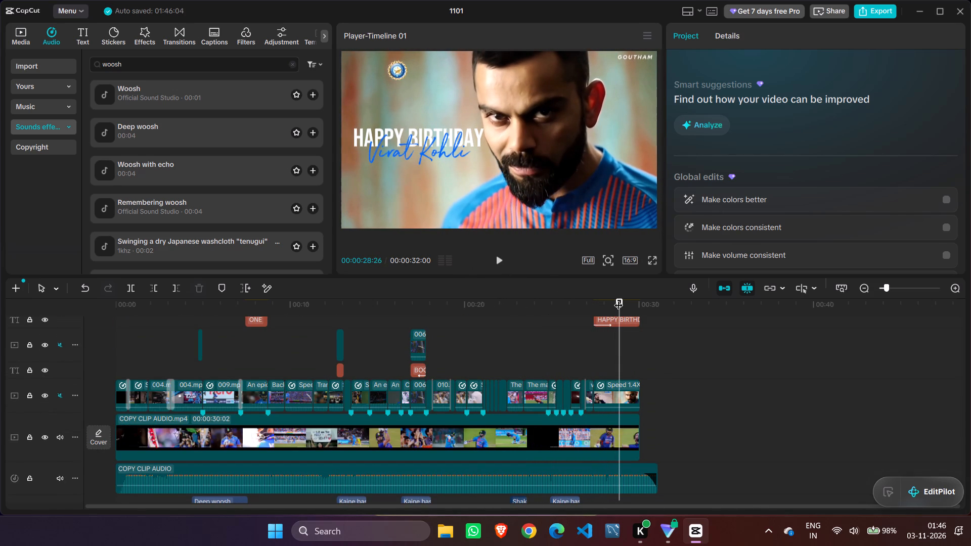
Play back the edit from 00:00:21:07 to the "HAPPY BIRTHDAY" title, checking the sound effects against the footage.
left_click_drag(620, 299, 489, 320)
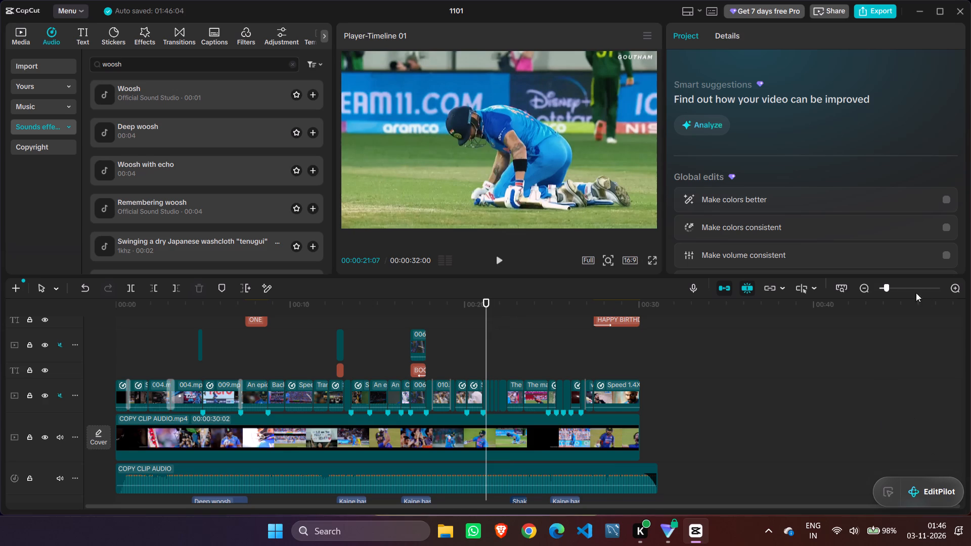
double_click(959, 286)
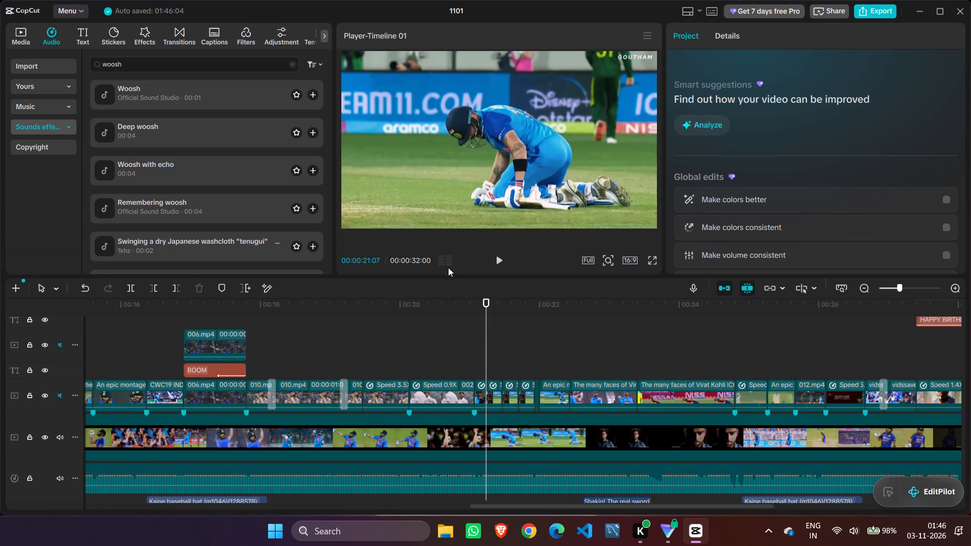
left_click(498, 260)
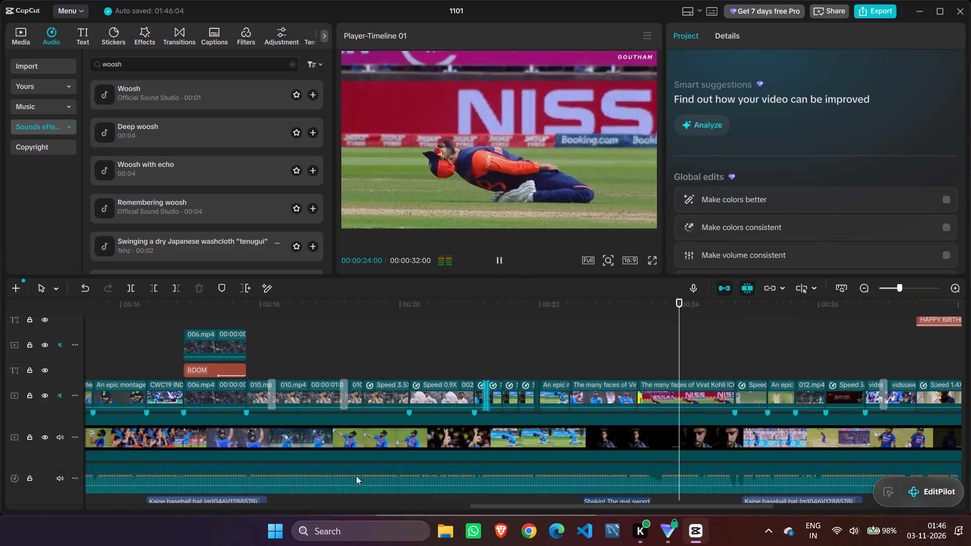
left_click_drag(568, 505, 649, 507)
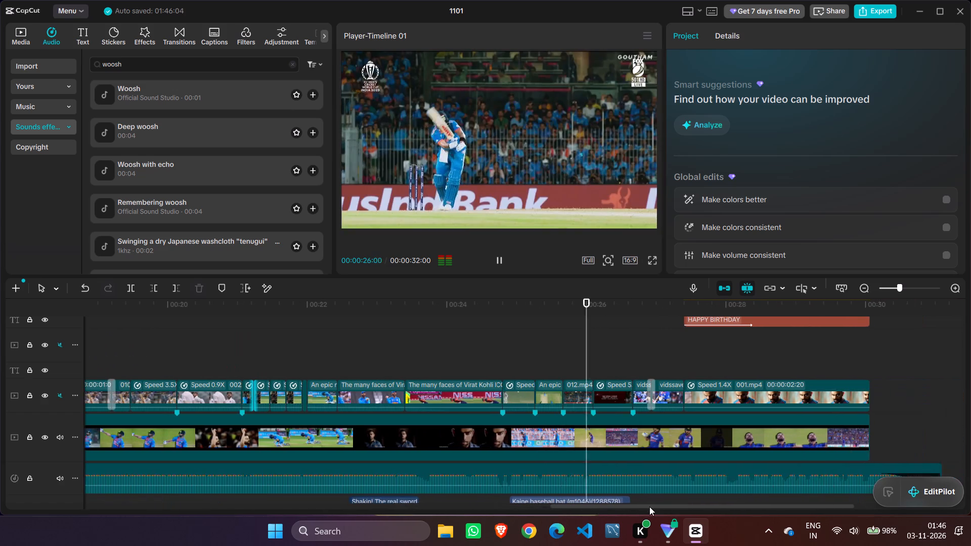
left_click_drag(649, 507, 550, 503)
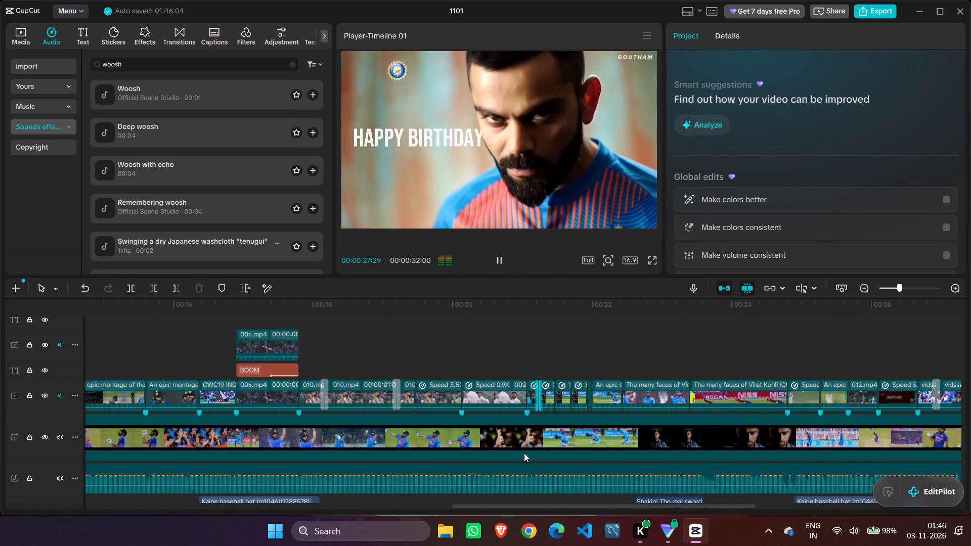
Replay the clips around the second "BOOM" title and the following transitions, starting from 00:00:16:15, 00:00:17:28 and 00:00:18:26.
left_click(404, 353)
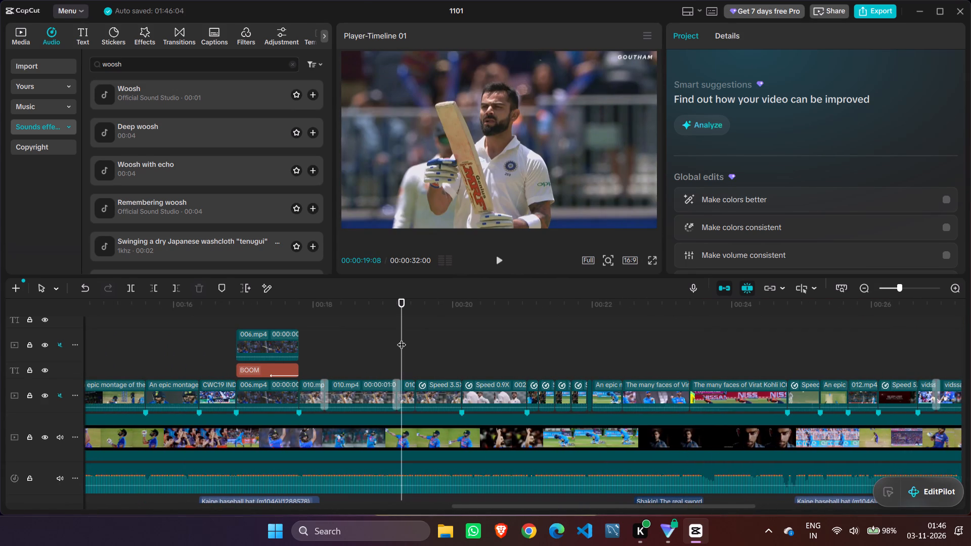
left_click_drag(402, 338, 313, 348)
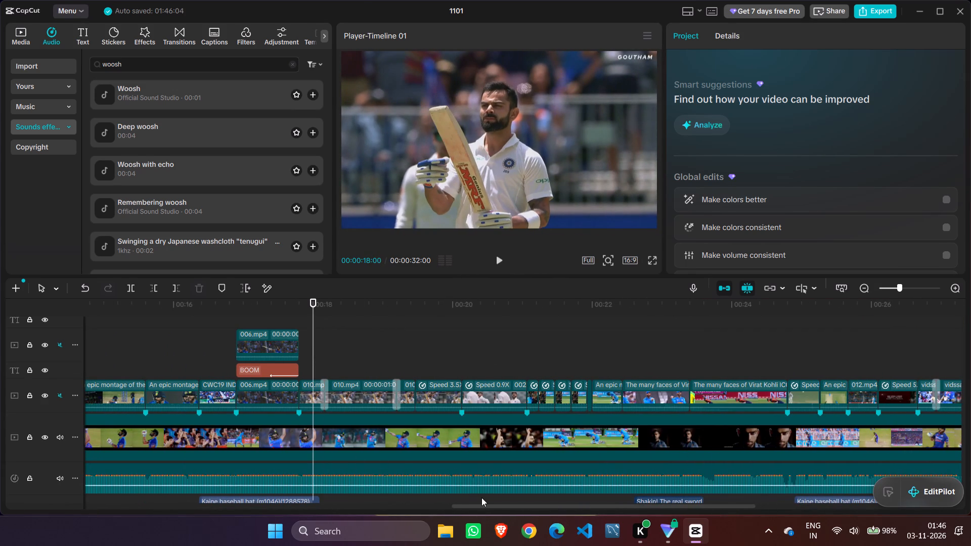
left_click_drag(484, 507, 422, 499)
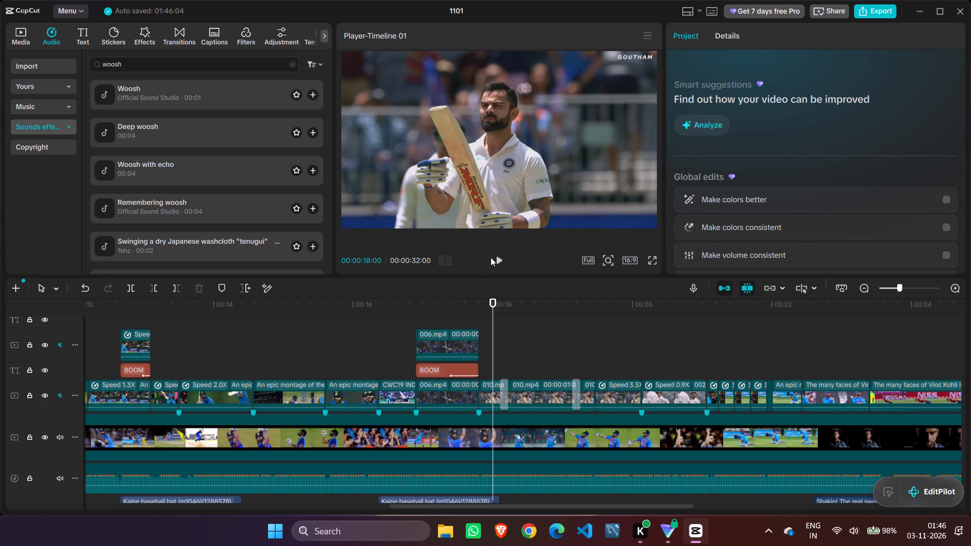
left_click_drag(492, 334, 388, 350)
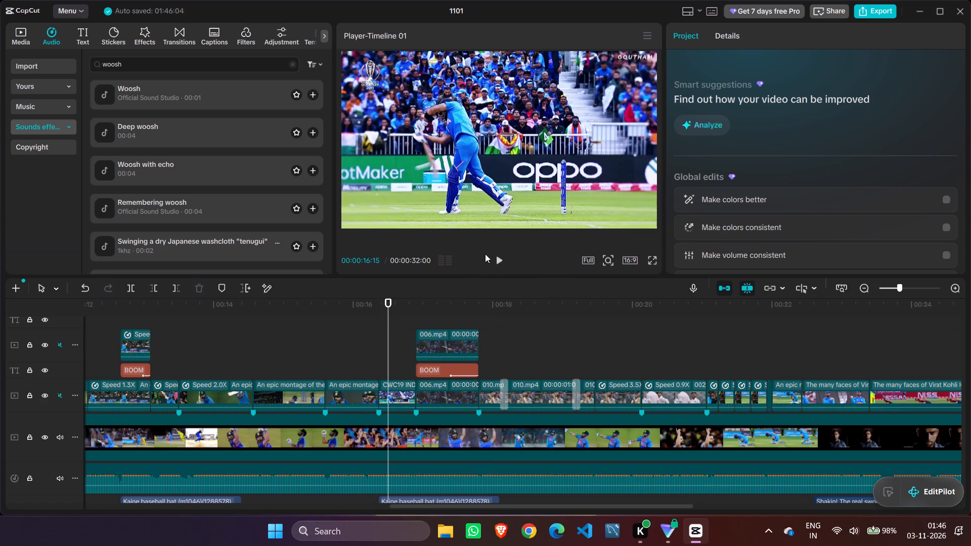
left_click(497, 259)
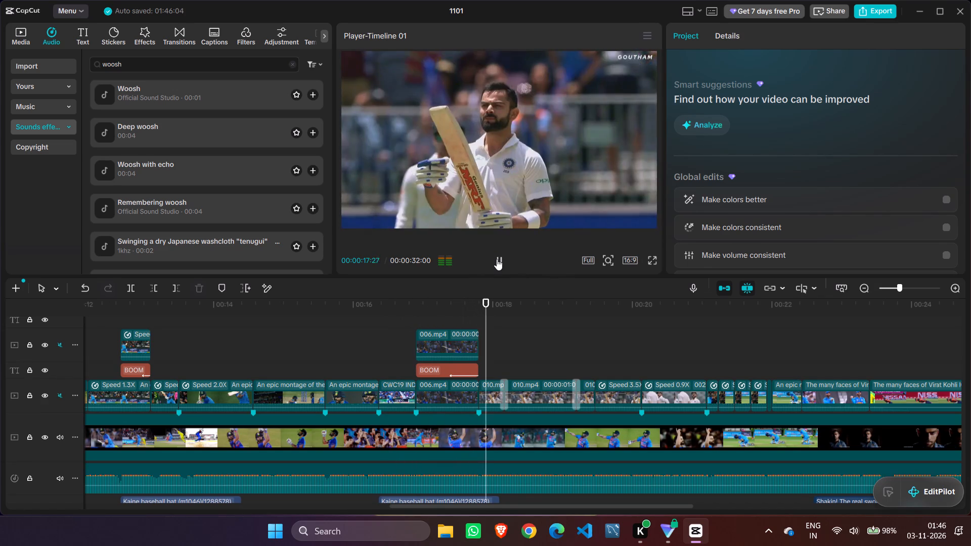
left_click(497, 259)
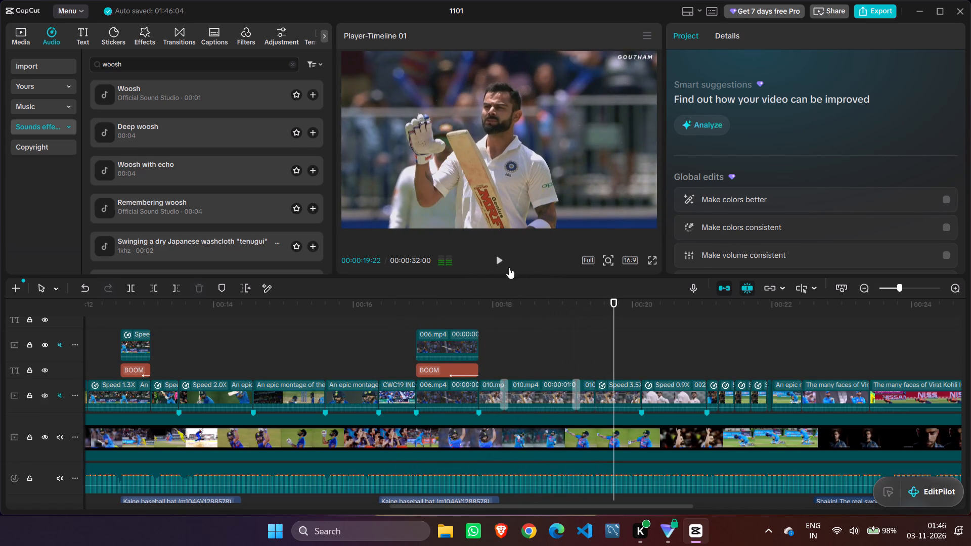
left_click_drag(616, 318, 613, 317)
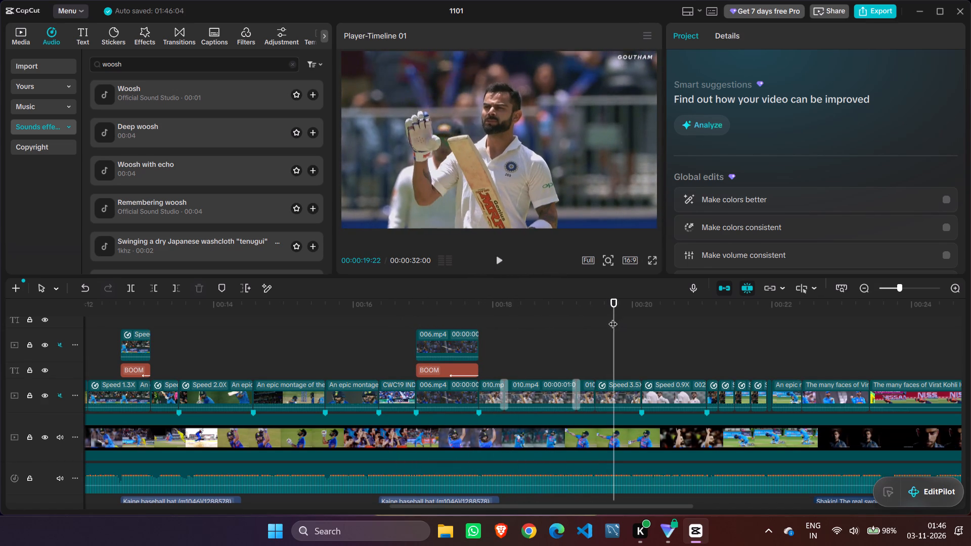
left_click_drag(613, 317, 489, 311)
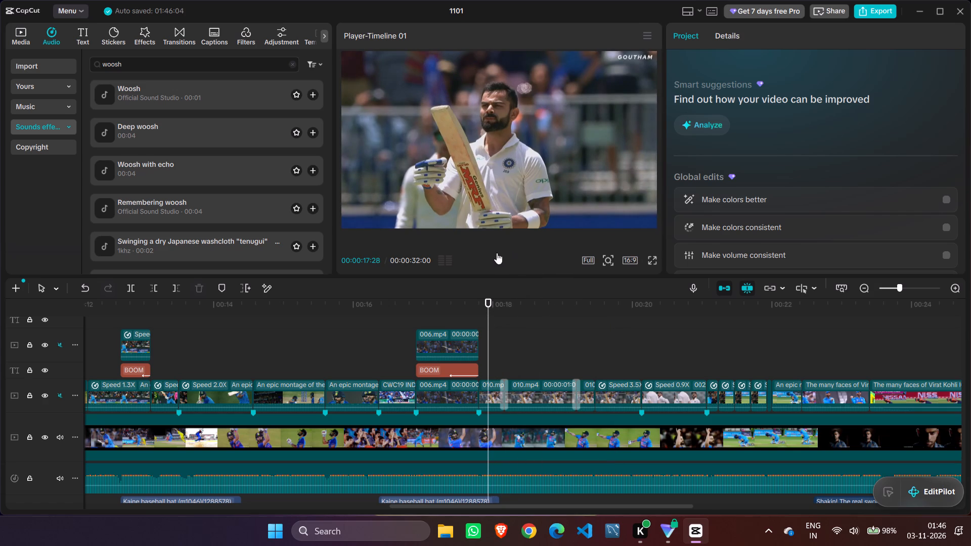
left_click(500, 262)
double_click(501, 260)
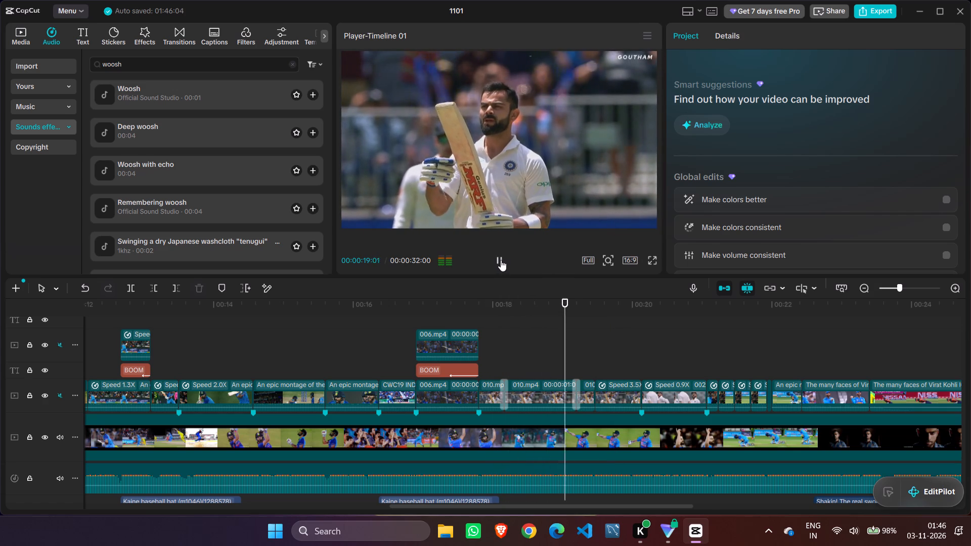
left_click(501, 260)
left_click_drag(587, 311, 554, 305)
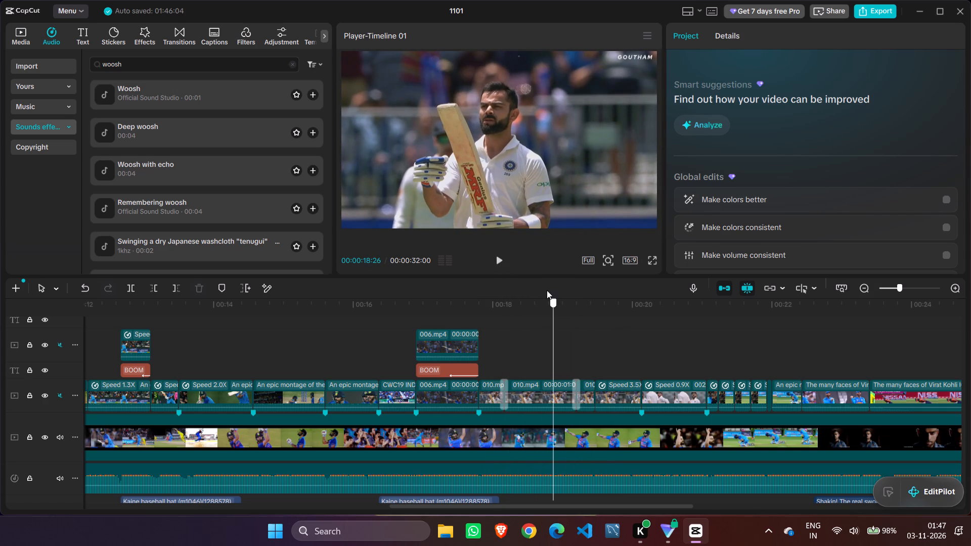
double_click(498, 259)
double_click(499, 259)
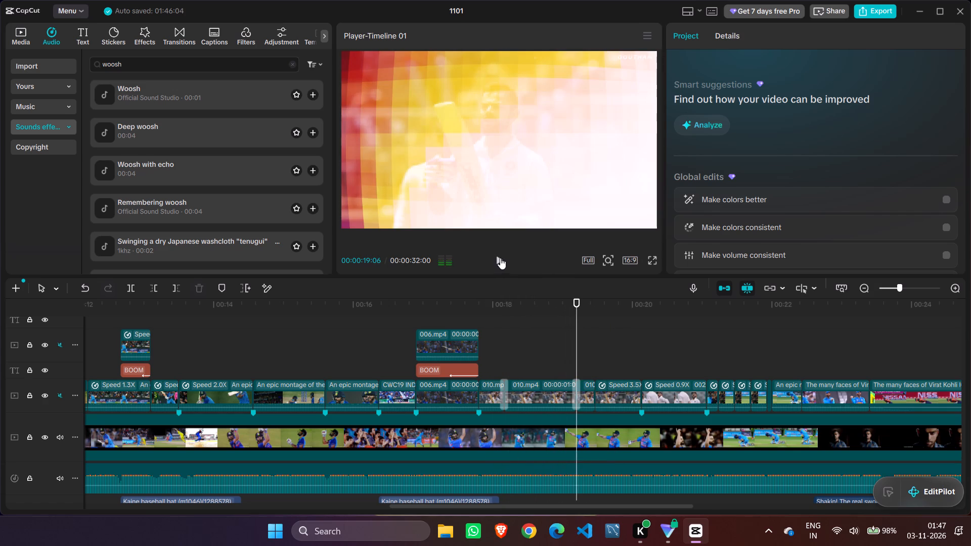
Play back the edit from 00:00:19:06 through to the closing end card, checking the bat-hit sounds against the final shots.
left_click(500, 264)
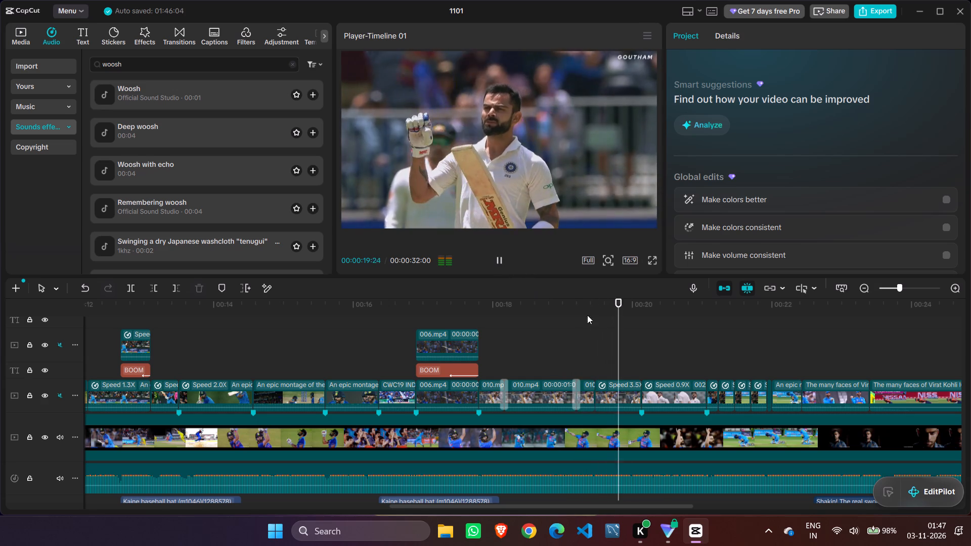
double_click(501, 258)
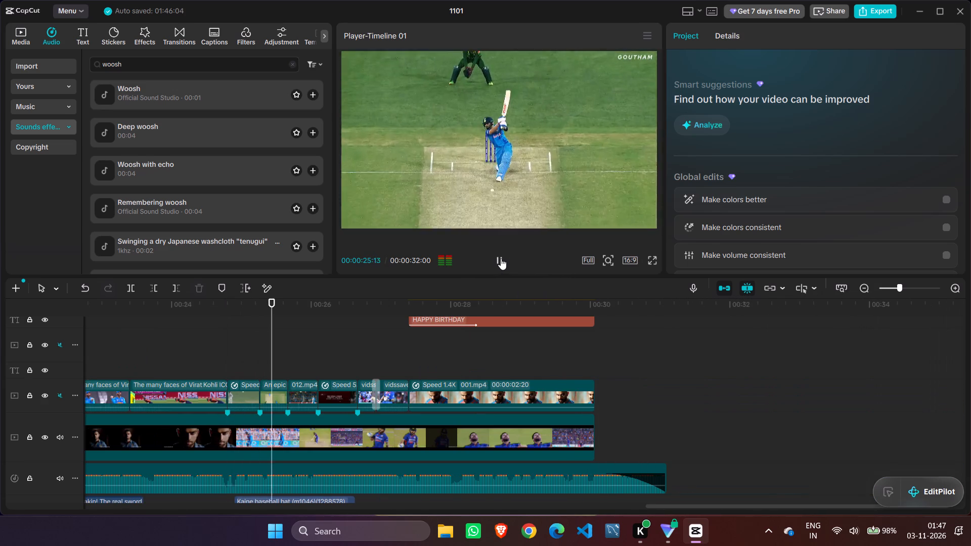
scroll(519, 279, "down", 4)
scroll(511, 347, "down", 3)
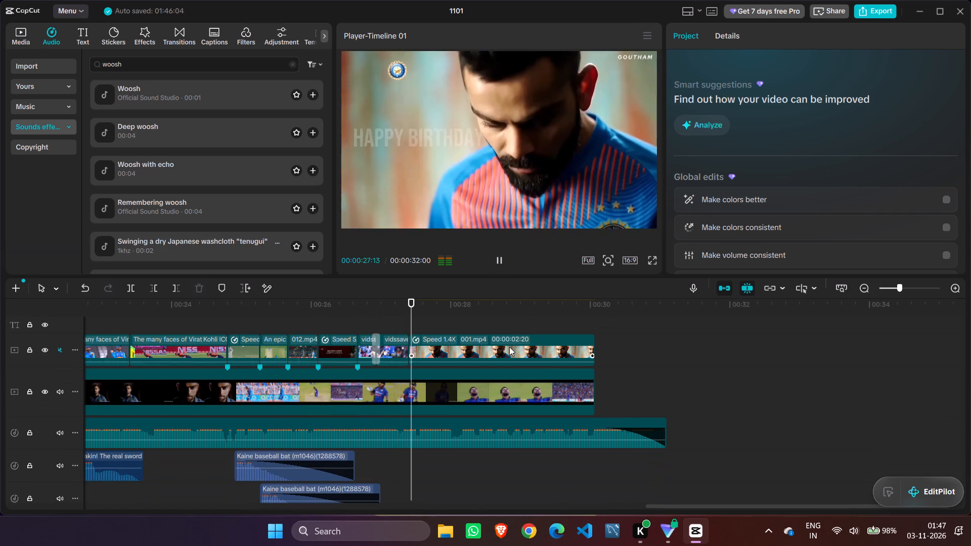
scroll(509, 344, "down", 7)
scroll(513, 344, "up", 8)
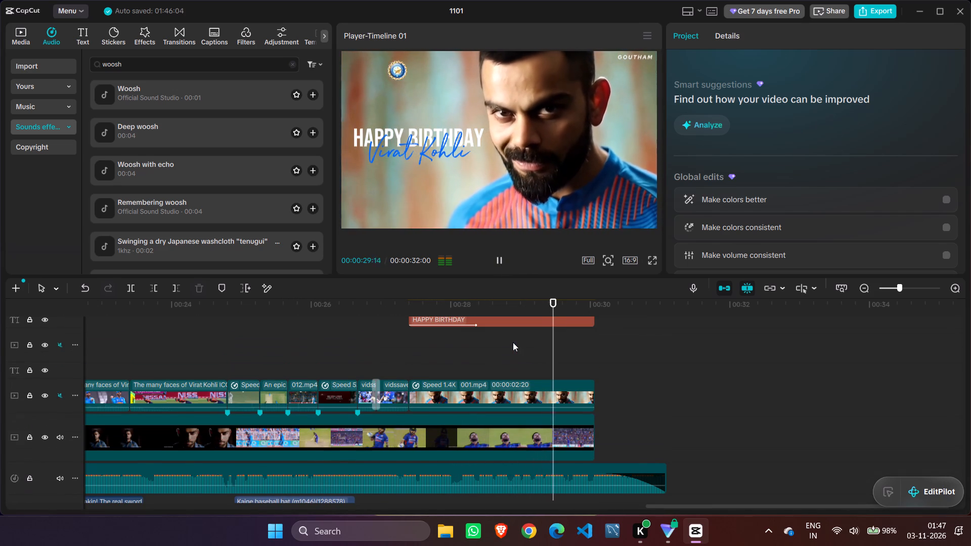
scroll(562, 345, "down", 4)
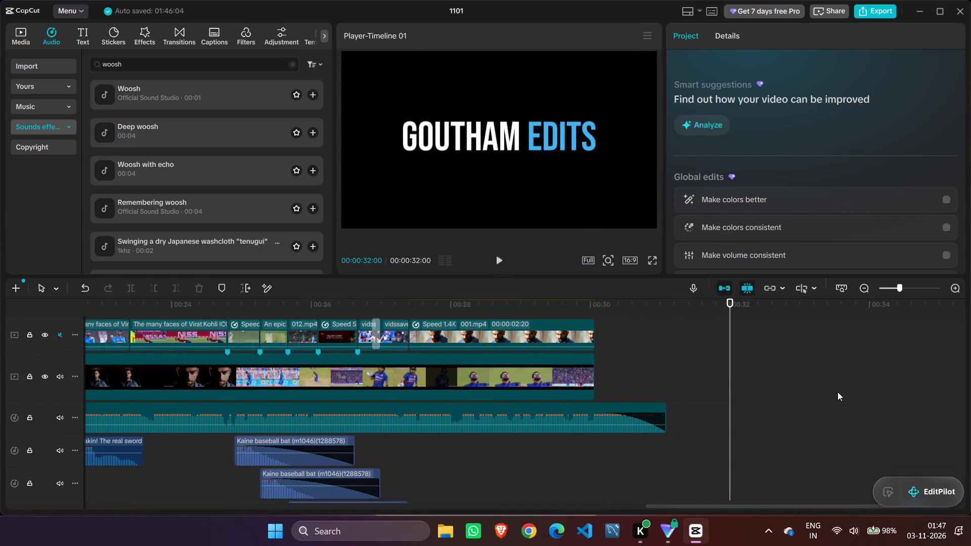
Play back the whole edit from the start to the closing end card, reviewing the woosh and bat-hit sounds.
left_click_drag(731, 319, 0, 428)
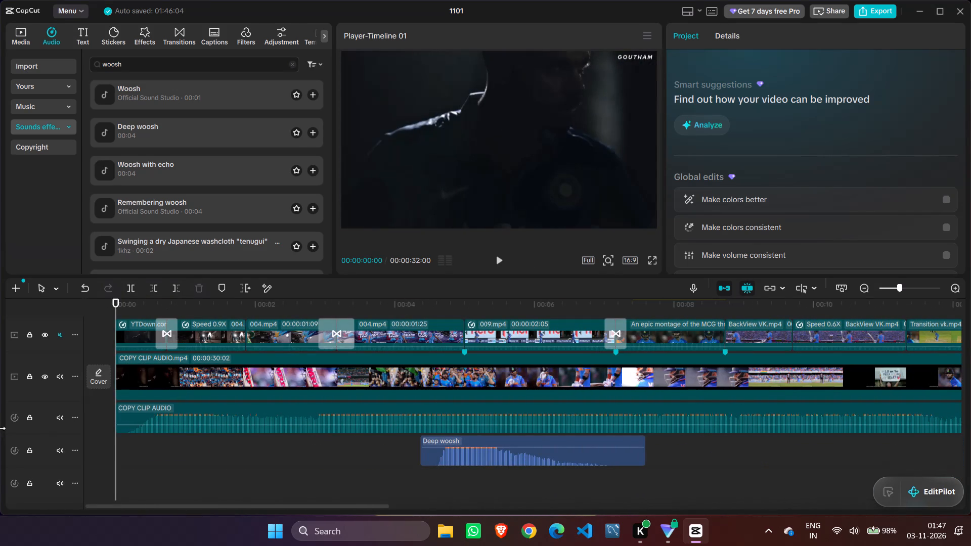
left_click(860, 291)
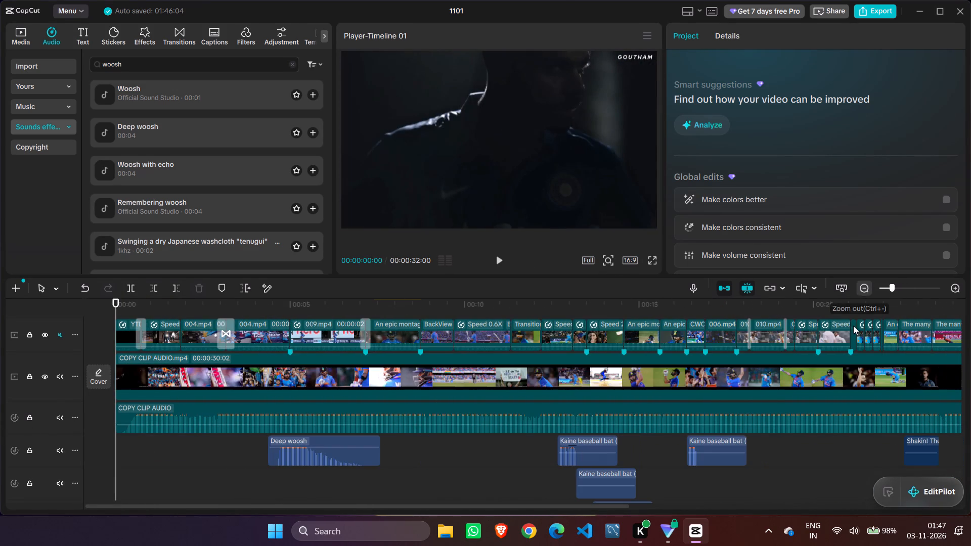
scroll(837, 353, "down", 5)
left_click(500, 262)
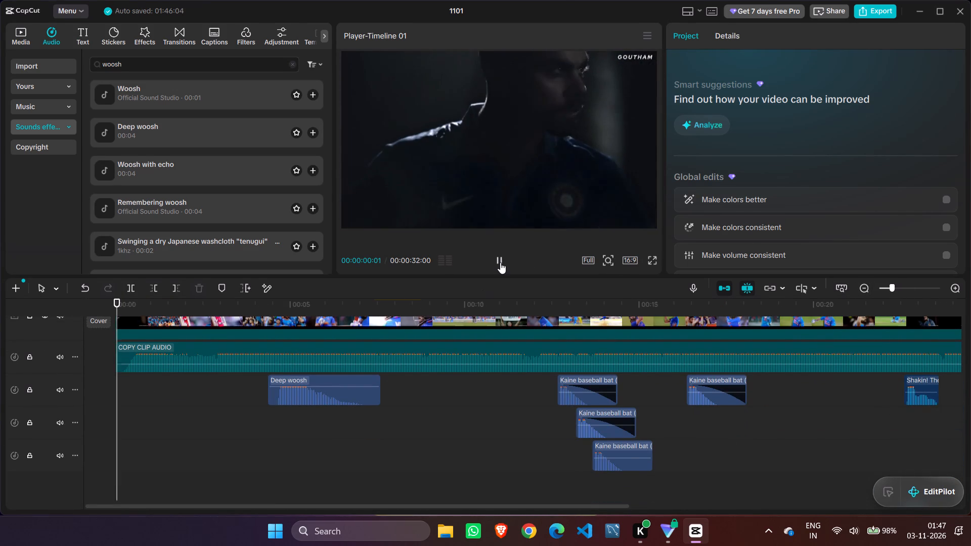
scroll(500, 262, "up", 2)
scroll(496, 358, "up", 2)
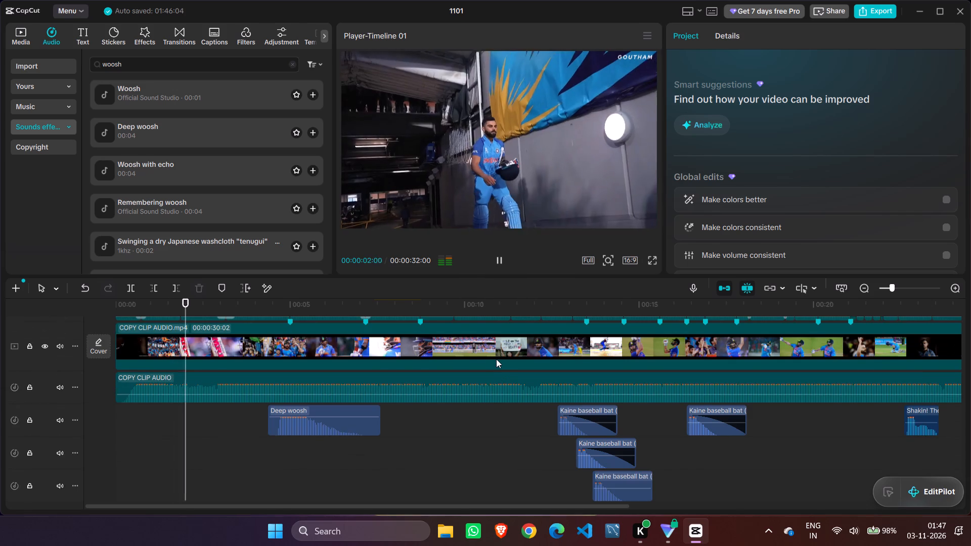
scroll(496, 359, "up", 4)
scroll(496, 359, "down", 8)
scroll(496, 359, "up", 5)
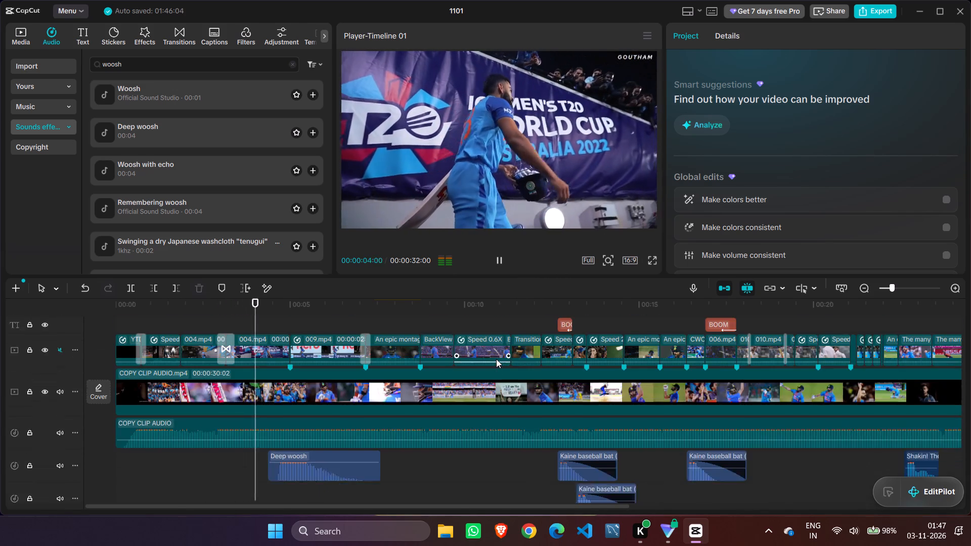
scroll(496, 359, "down", 4)
scroll(496, 359, "up", 3)
scroll(496, 359, "down", 2)
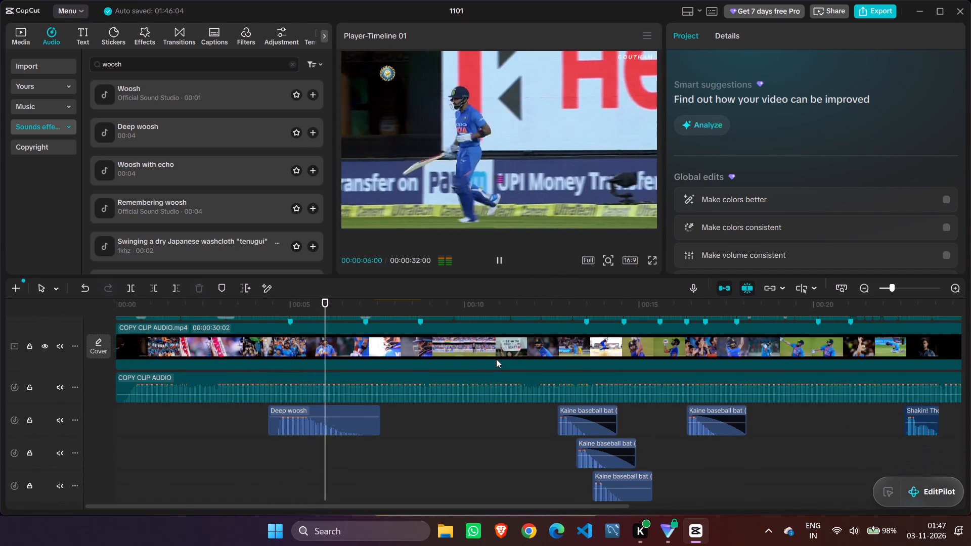
scroll(496, 359, "down", 3)
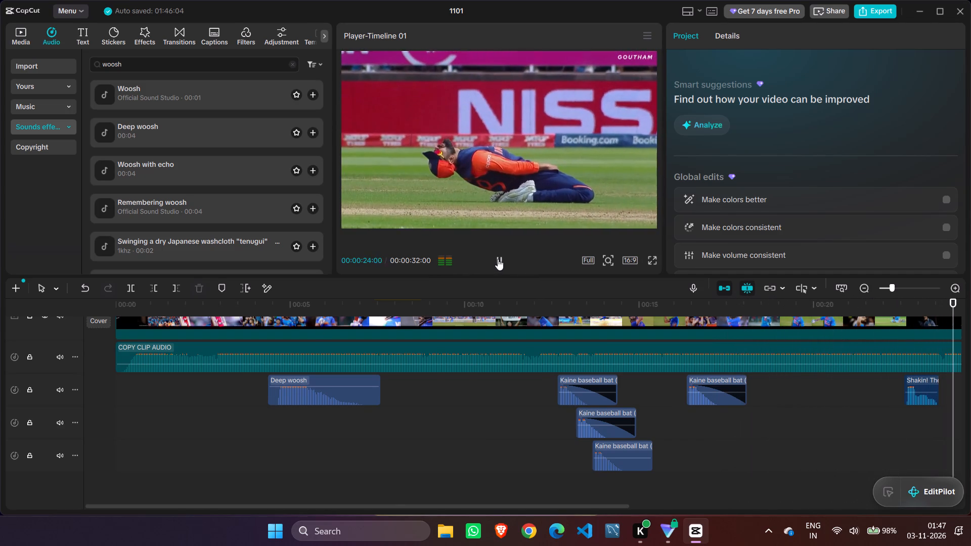
left_click_drag(536, 506, 567, 499)
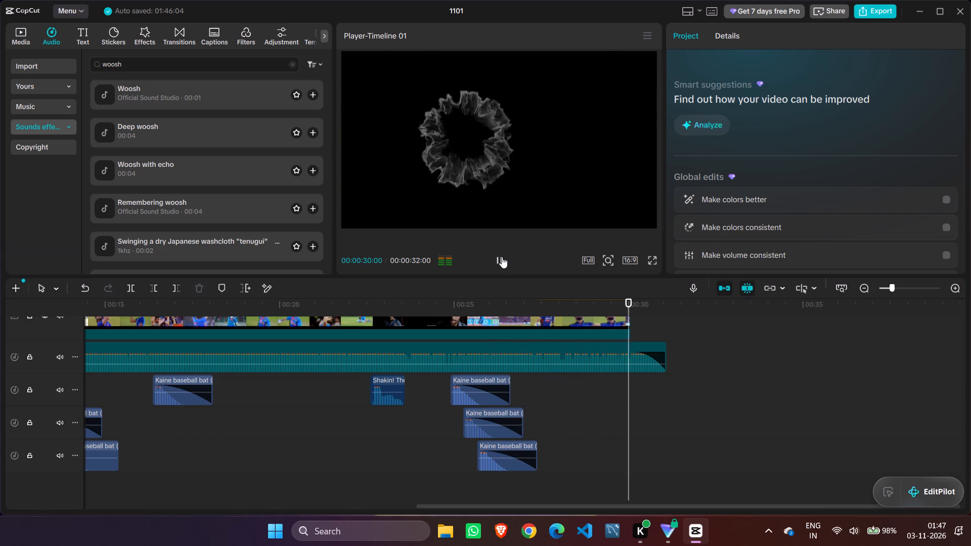
left_click(502, 257)
left_click(502, 257)
left_click(502, 257)
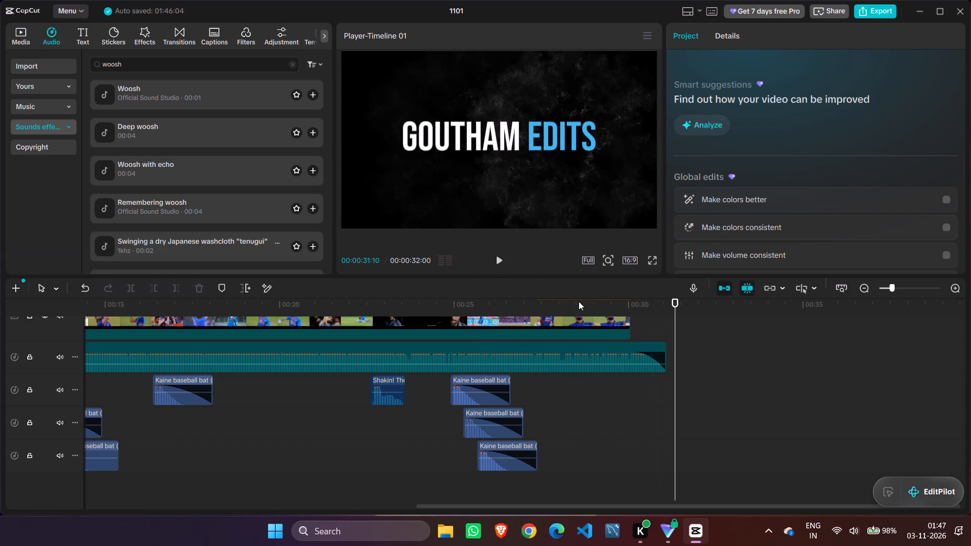
Play back the whole edit from 00:00:00:00 to the closing end card, examining the title, video and sound-effect tracks along the way.
left_click_drag(676, 304, 32, 352)
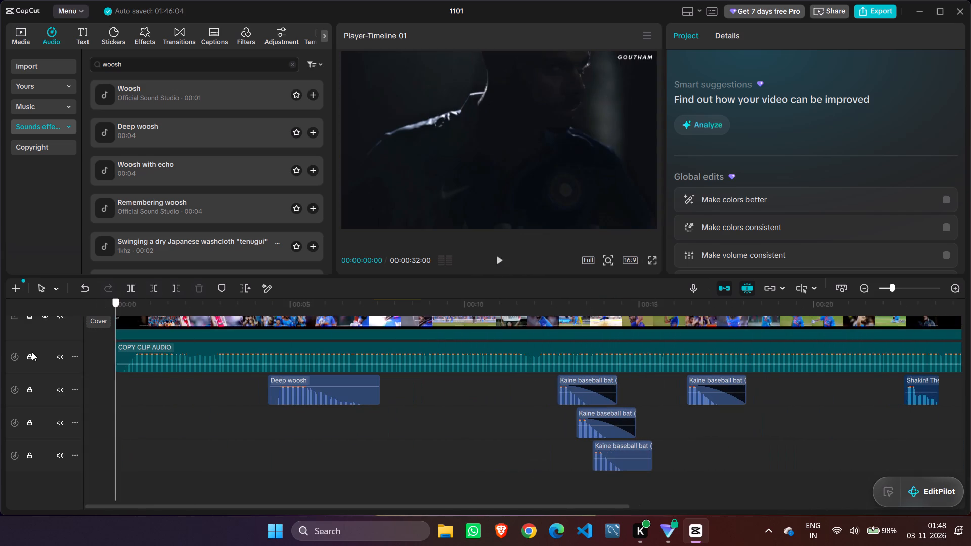
left_click_drag(32, 352, 30, 352)
scroll(459, 431, "up", 20)
scroll(459, 431, "up", 5)
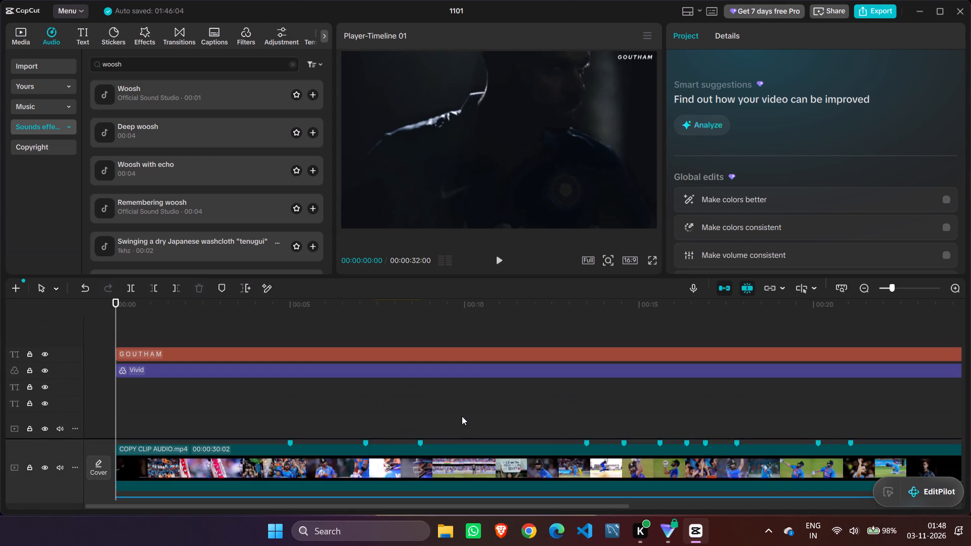
scroll(462, 416, "up", 9)
left_click(497, 262)
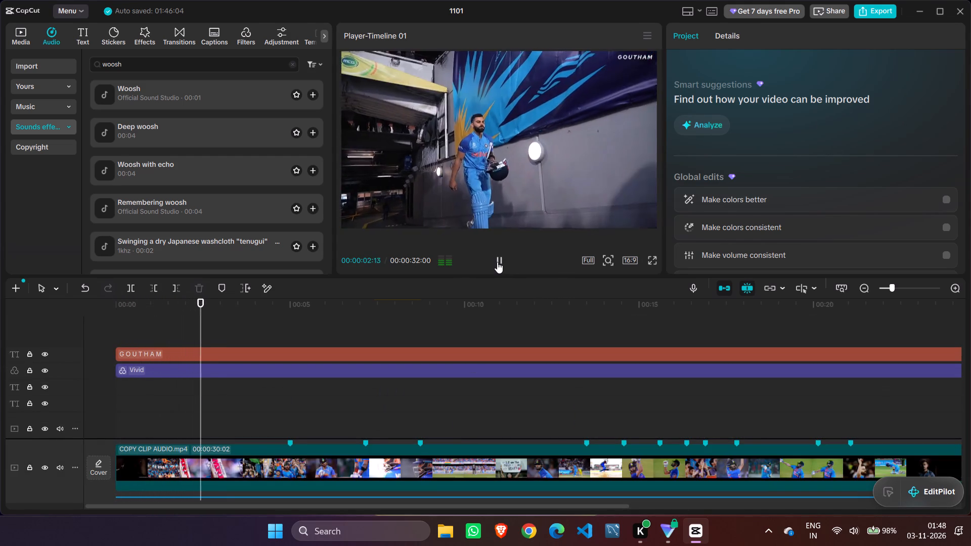
scroll(501, 266, "down", 1)
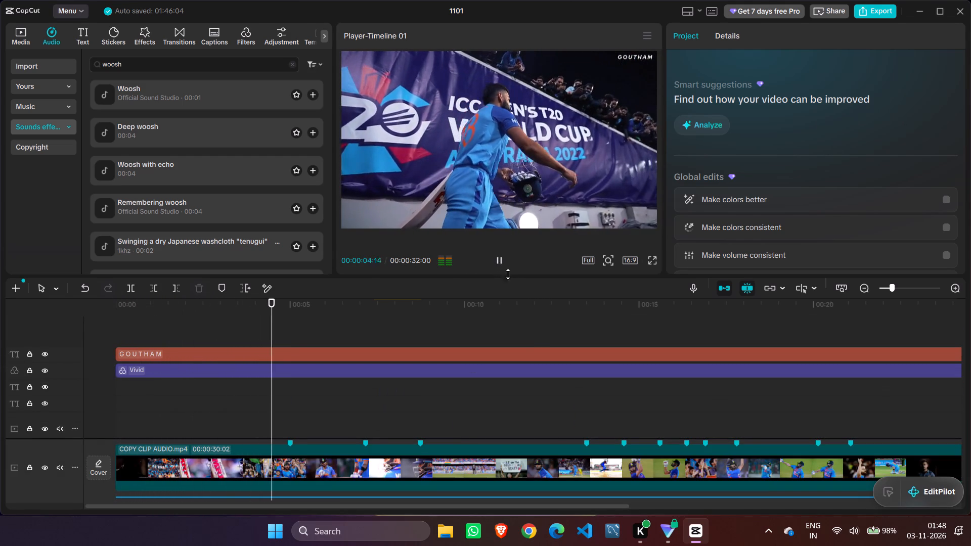
scroll(534, 341, "down", 12)
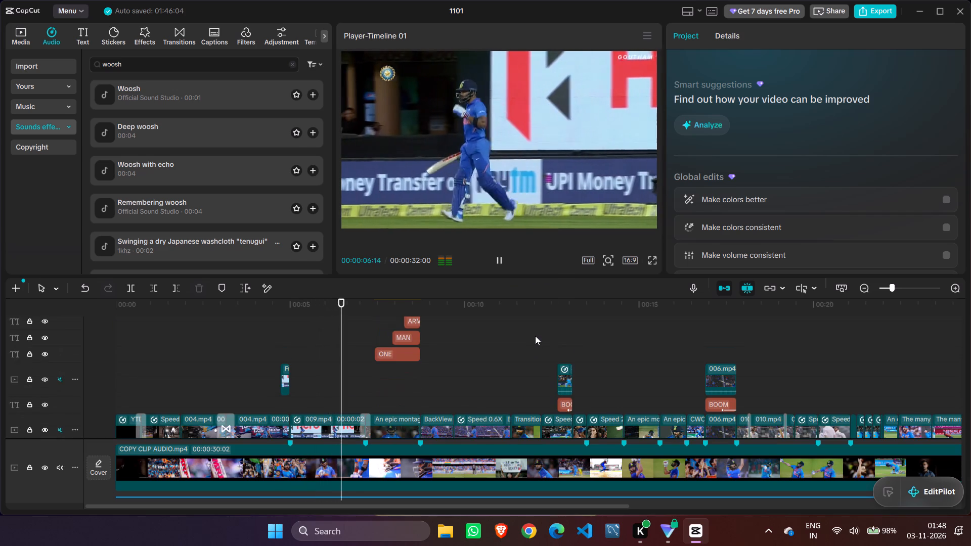
scroll(535, 336, "down", 7)
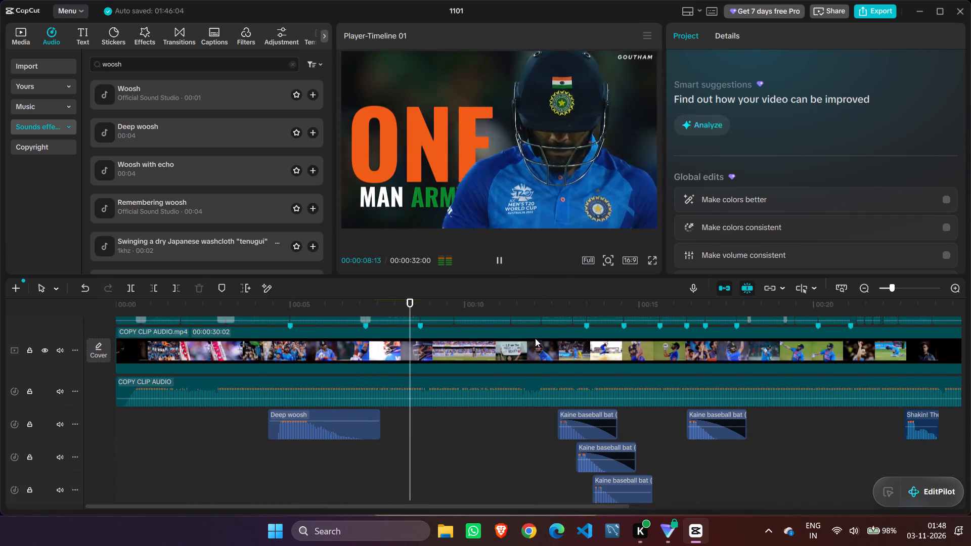
scroll(536, 339, "up", 3)
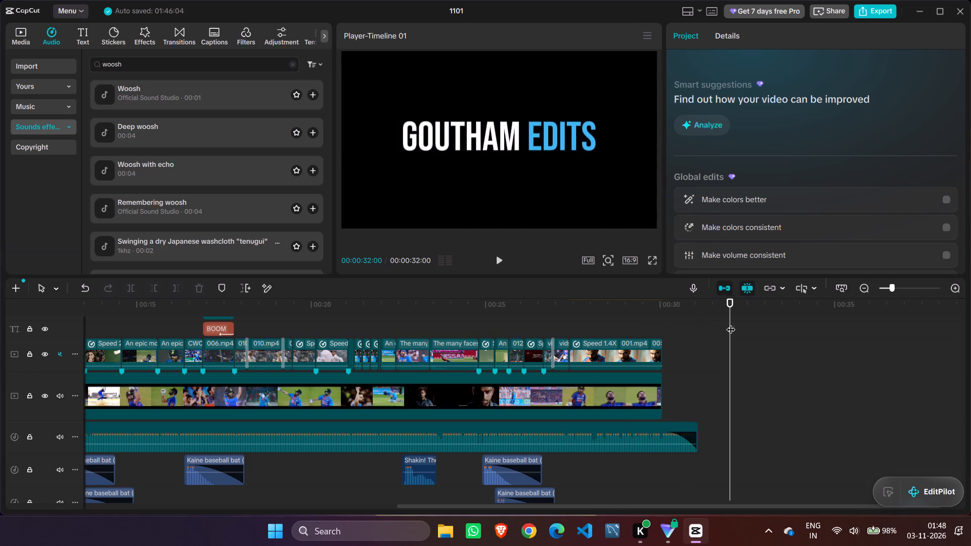
Replay the edit from 00:00:00:00 to the "GOUTHAM EDITS" end card, following the woosh and bat-hit clips along the timeline.
left_click_drag(730, 315, 1, 488)
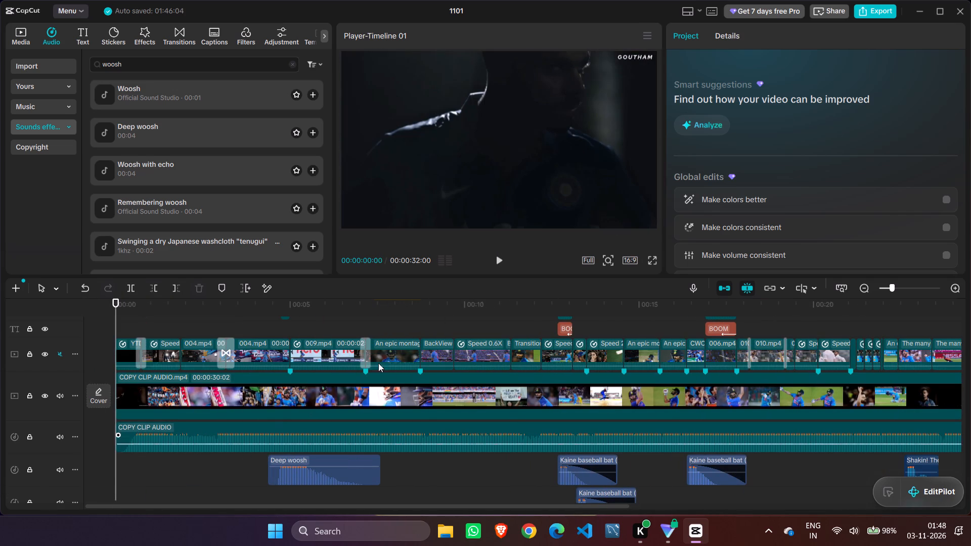
left_click(506, 261)
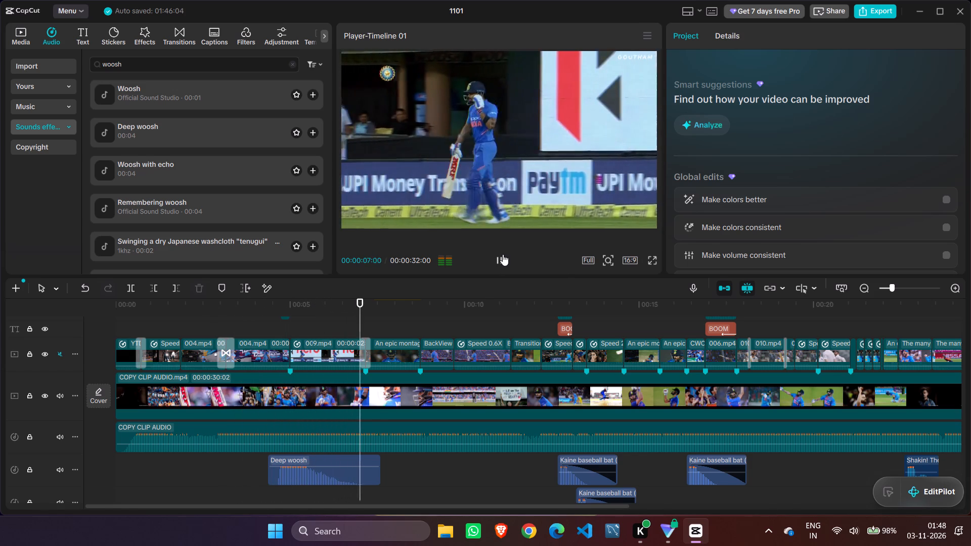
left_click(503, 254)
left_click(503, 254)
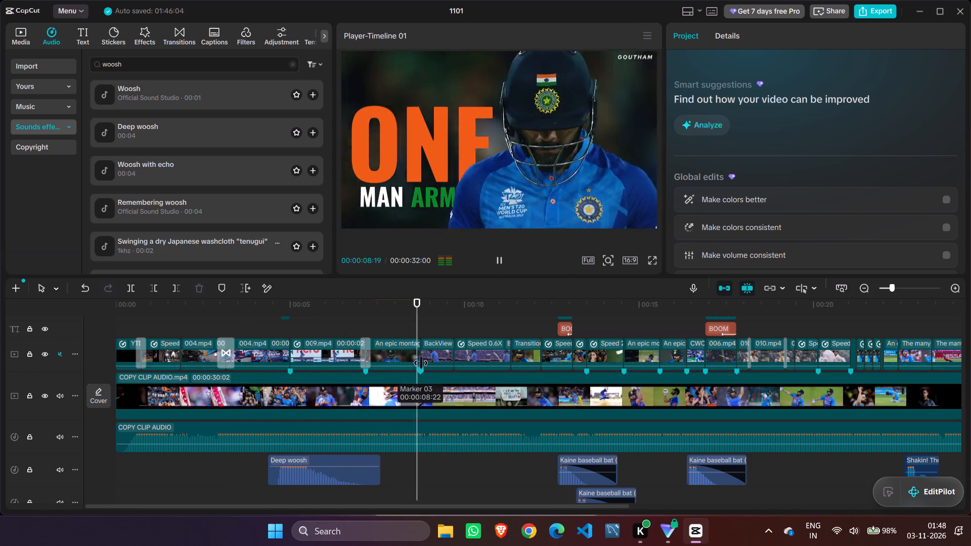
left_click_drag(486, 506, 511, 507)
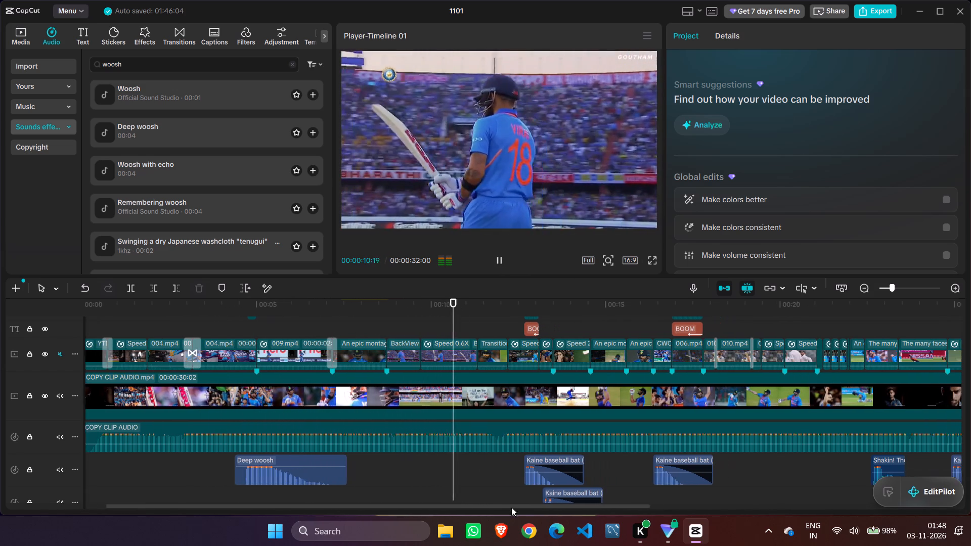
left_click_drag(511, 507, 537, 512)
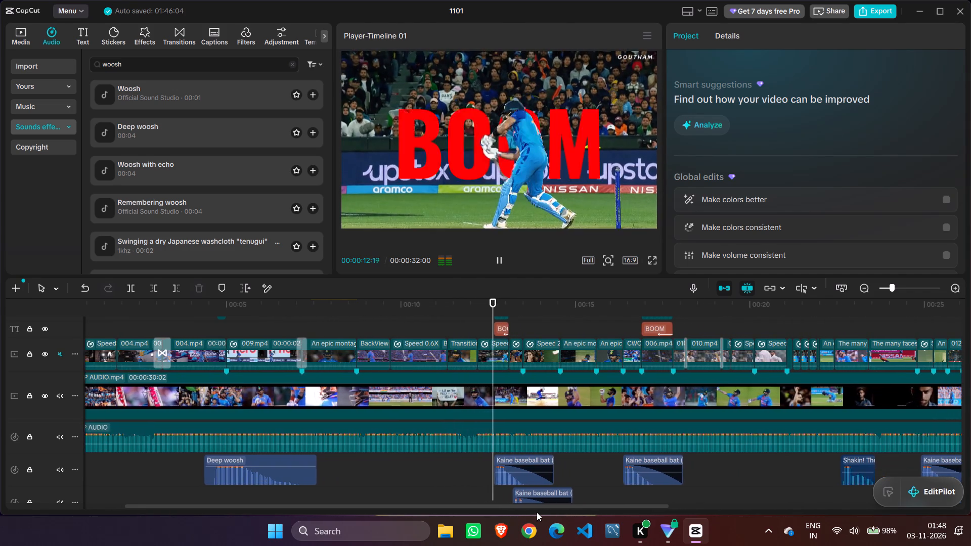
left_click_drag(537, 512, 562, 513)
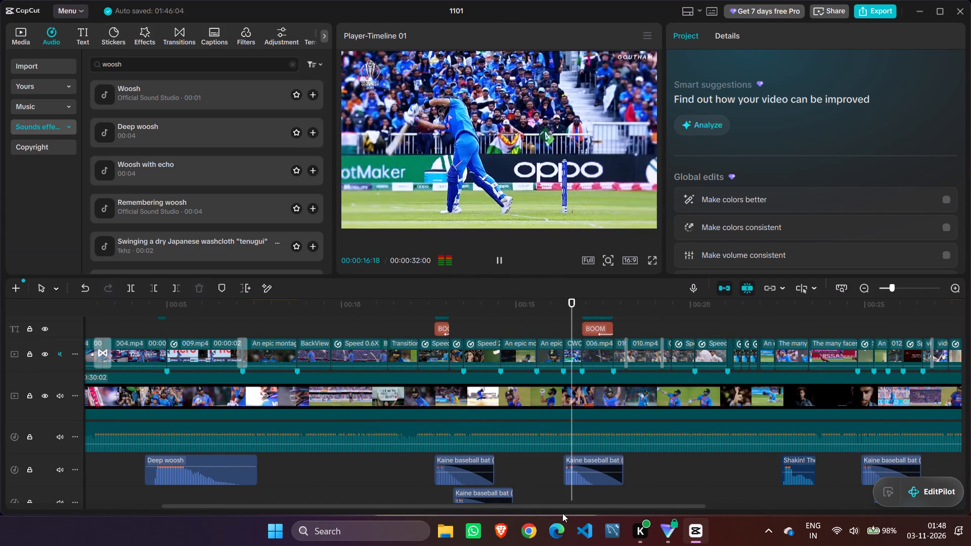
left_click_drag(562, 513, 585, 514)
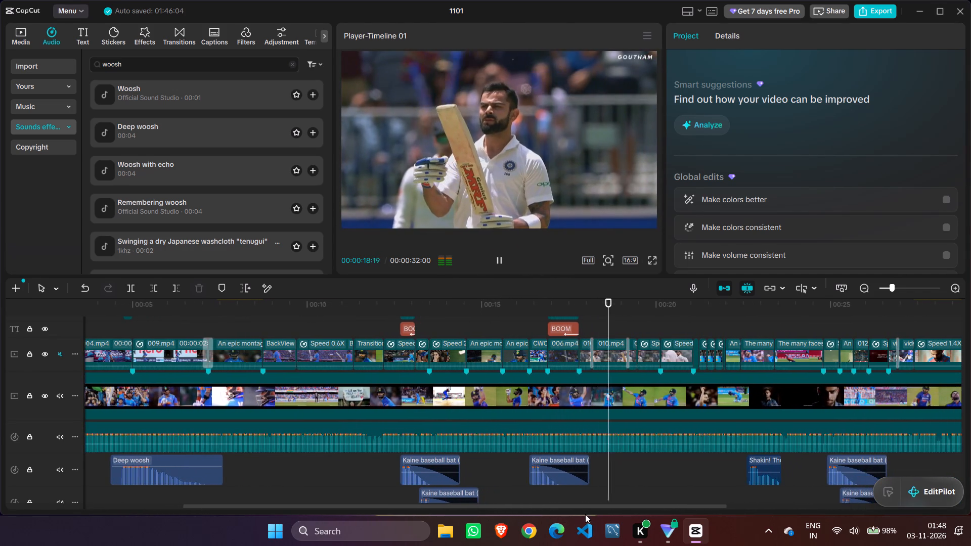
left_click_drag(585, 514, 600, 514)
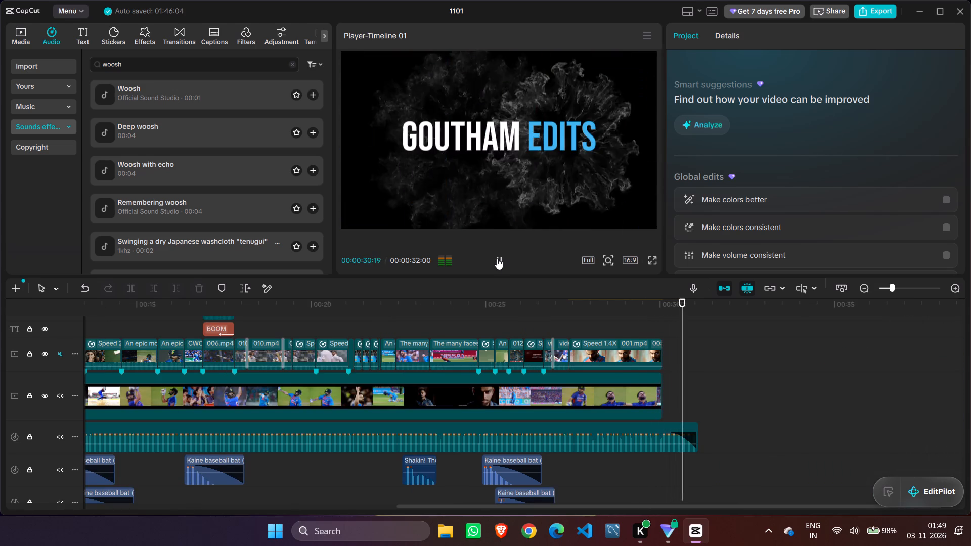
left_click(497, 258)
Replay the section around the "Shakin!" sound effect and the final bat hits, pausing at 00:00:24:03 and 00:00:27:05.
left_click_drag(693, 301, 367, 335)
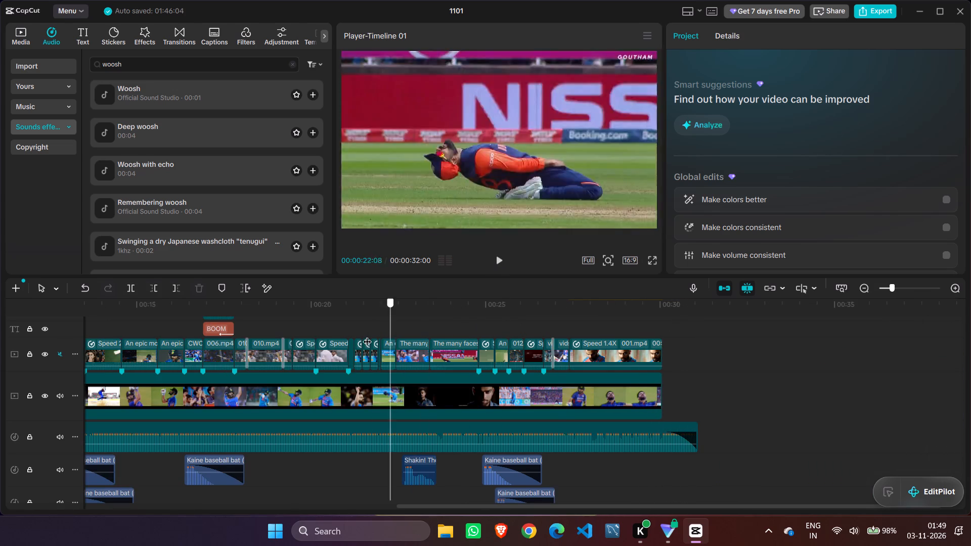
left_click_drag(367, 335, 398, 348)
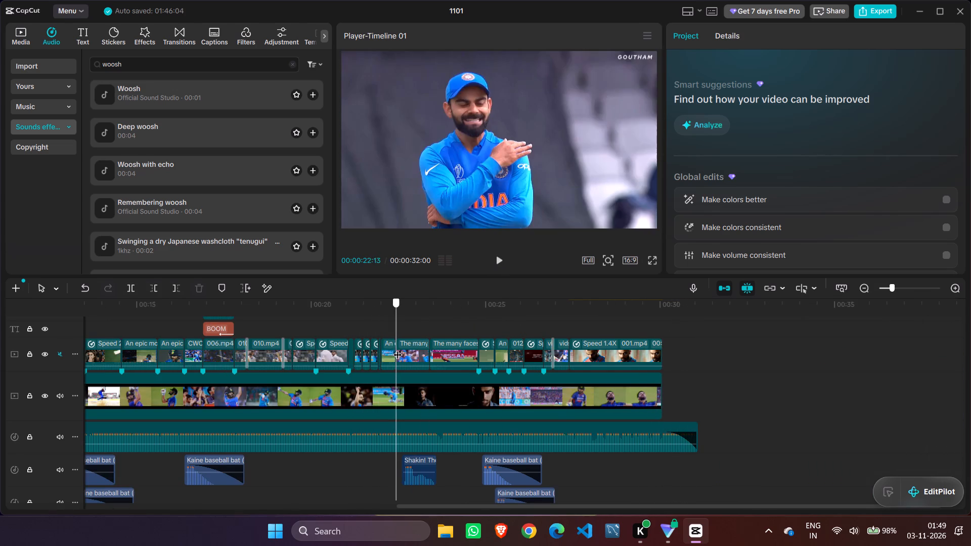
left_click_drag(398, 348, 325, 344)
key("space")
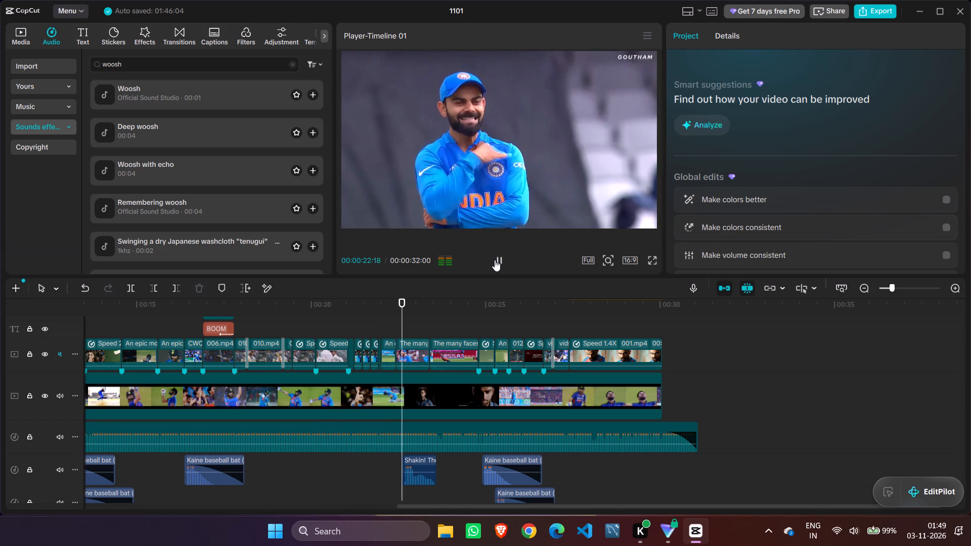
left_click(497, 258)
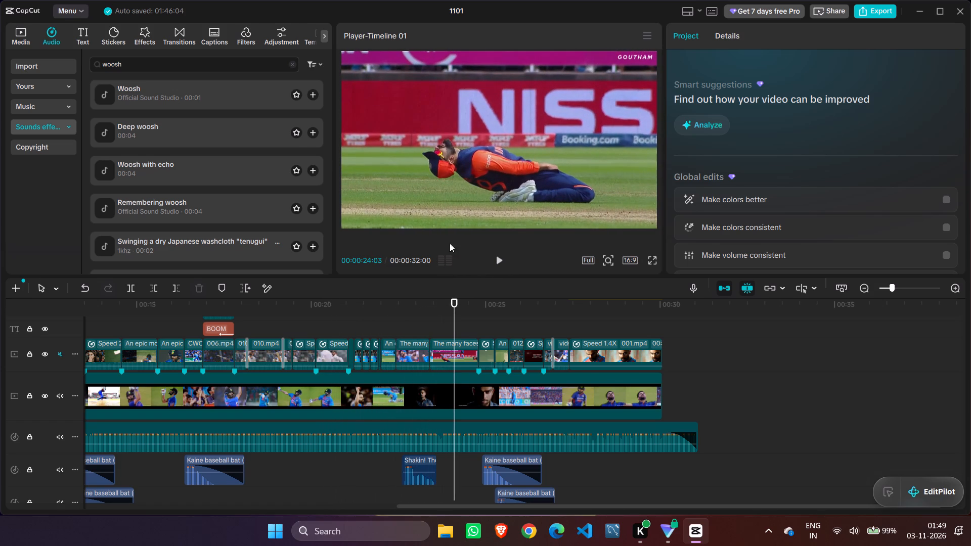
left_click(498, 257)
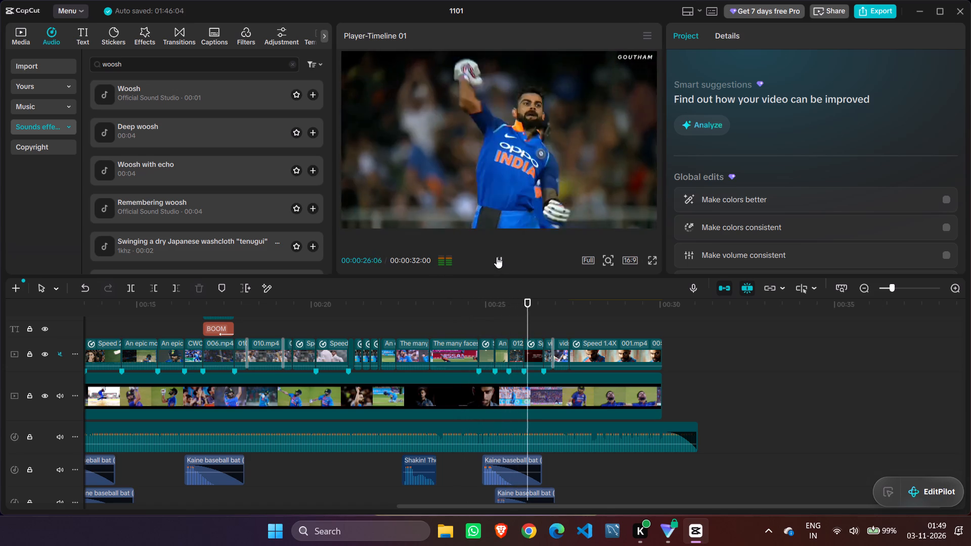
left_click(497, 257)
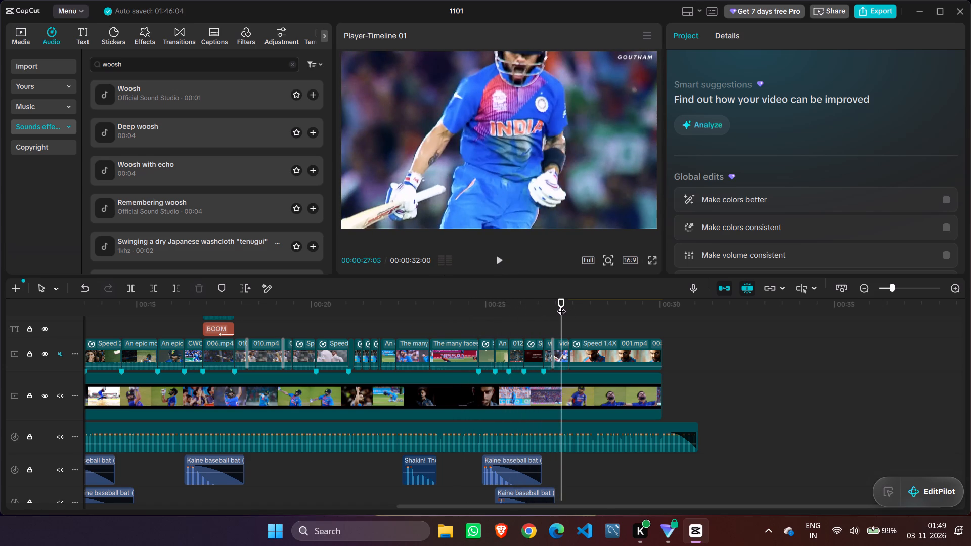
Replay the ending from about 00:00:26 through the "HAPPY BIRTHDAY" title to the end card, checking the last sounds and tracks.
left_click_drag(559, 303, 522, 297)
left_click(499, 261)
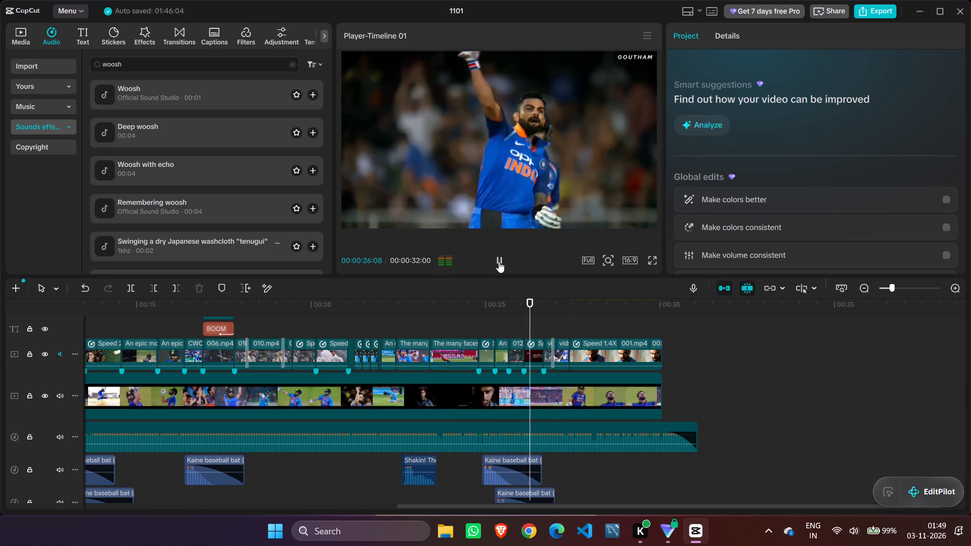
left_click(499, 261)
left_click(499, 261)
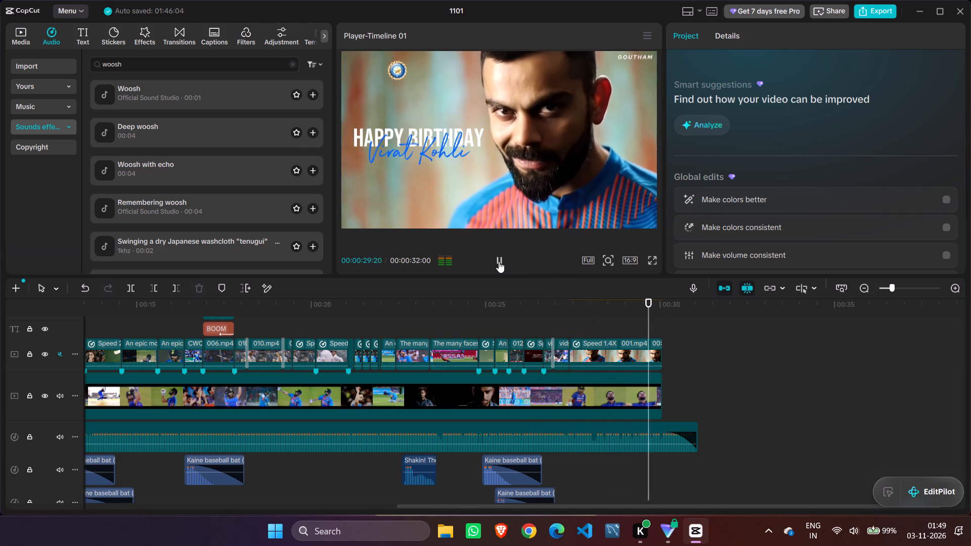
scroll(591, 330, "down", 4)
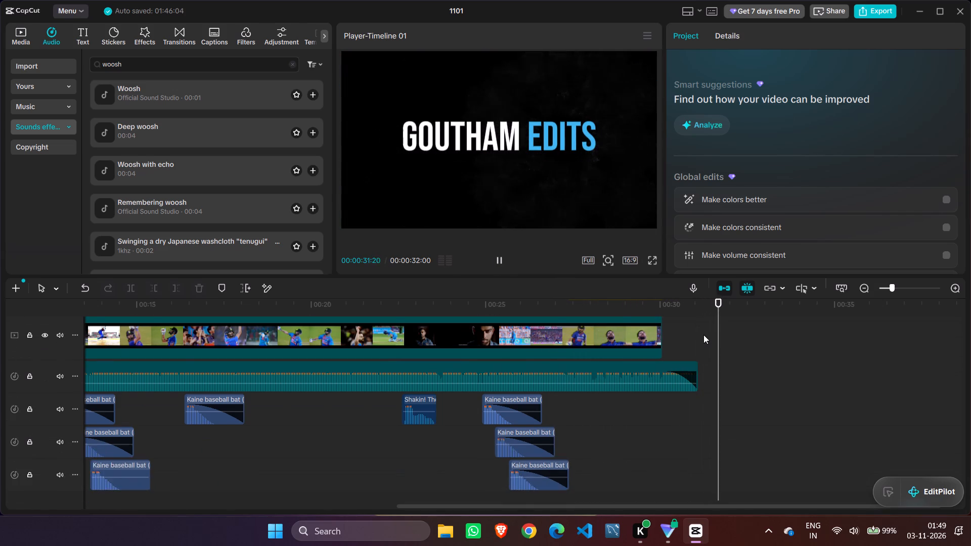
scroll(703, 335, "up", 17)
scroll(706, 334, "up", 5)
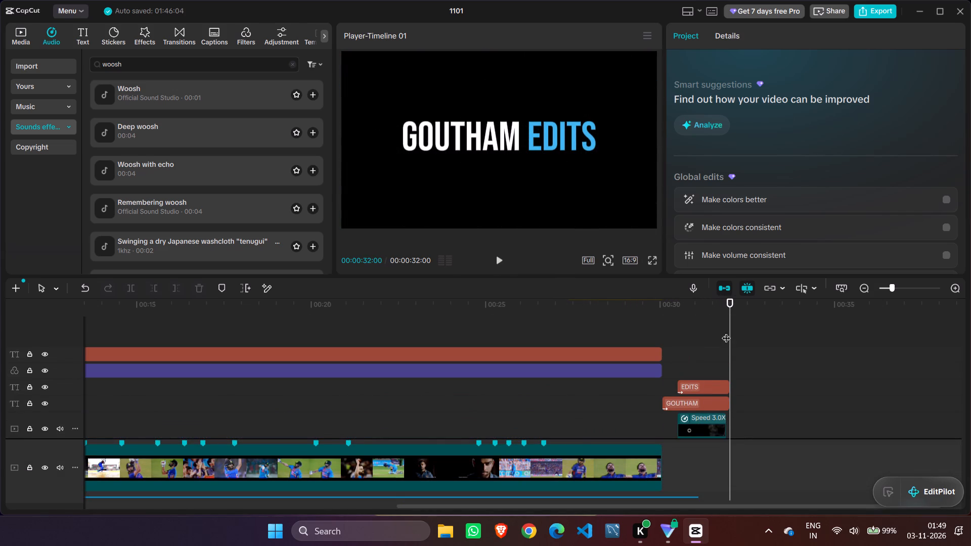
Return the playhead to the start of the timeline at 00:00:00:00.
left_click_drag(731, 326, 66, 365)
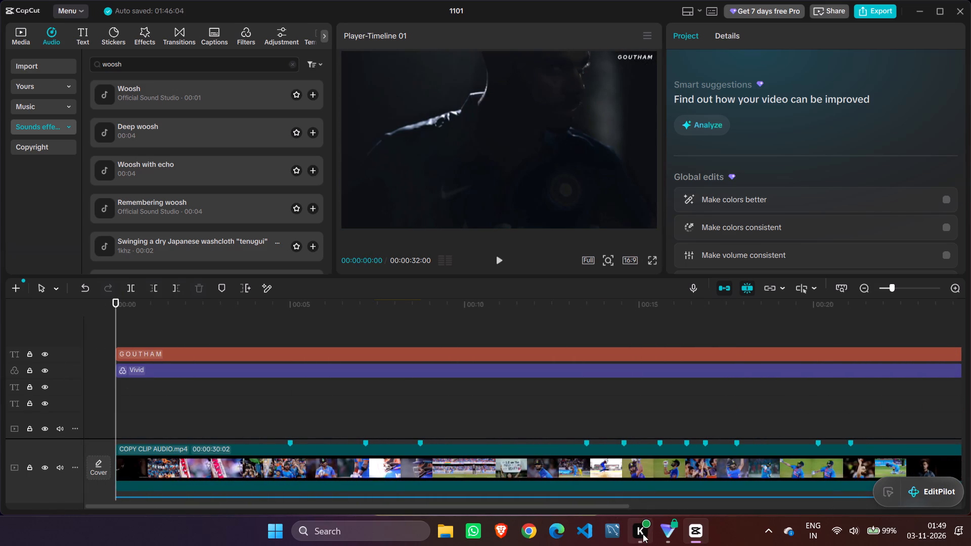